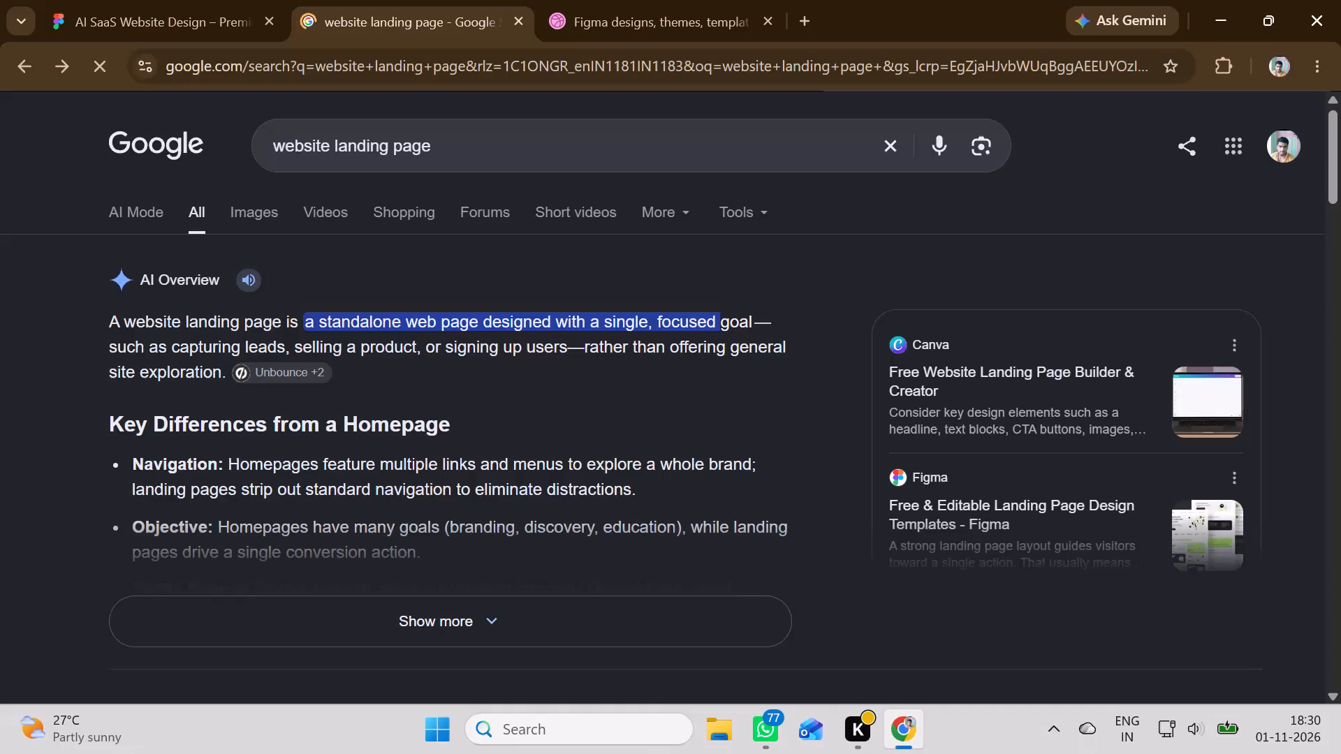
Switch to the Figma design and draw a rectangle about 368 × 72 directly below the PISTON API box.
{"action": "left_click", "coordinate": [200, 1]}
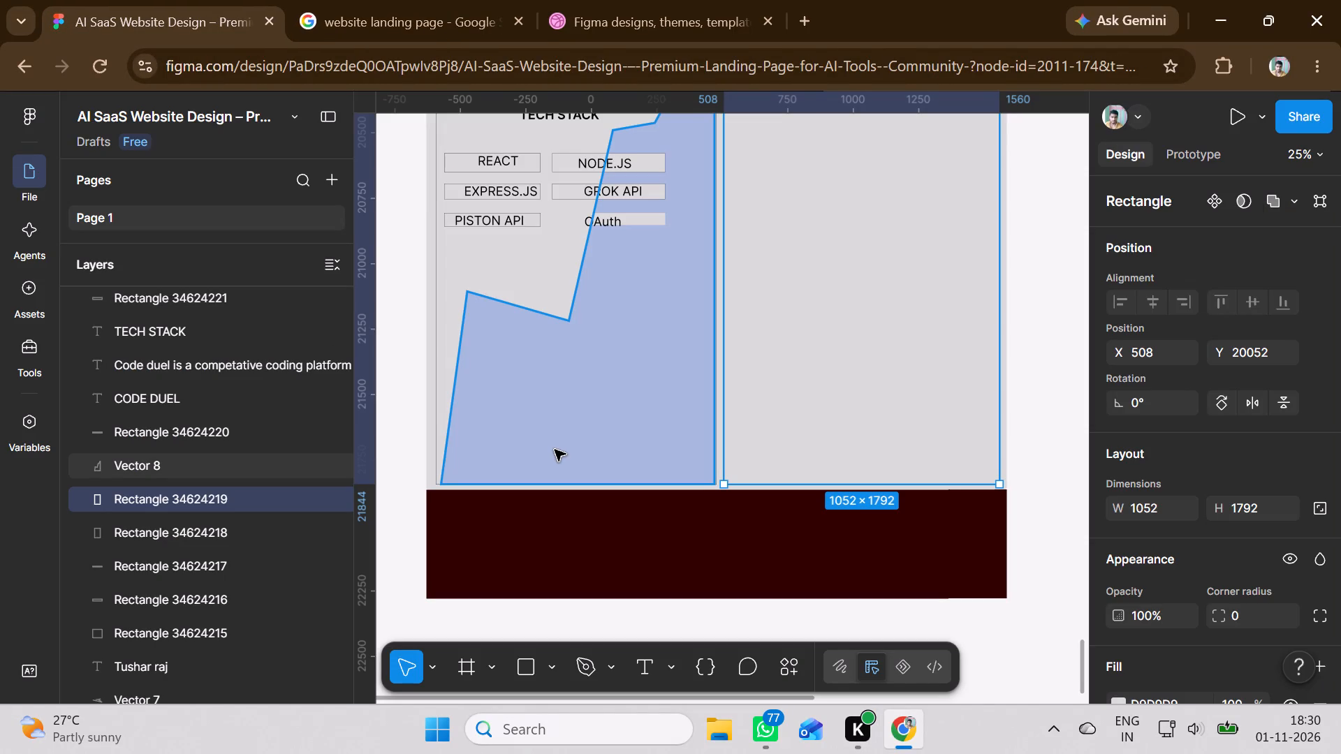
{"action": "scroll", "coordinate": [545, 411], "scroll_direction": "up", "scroll_amount": 3}
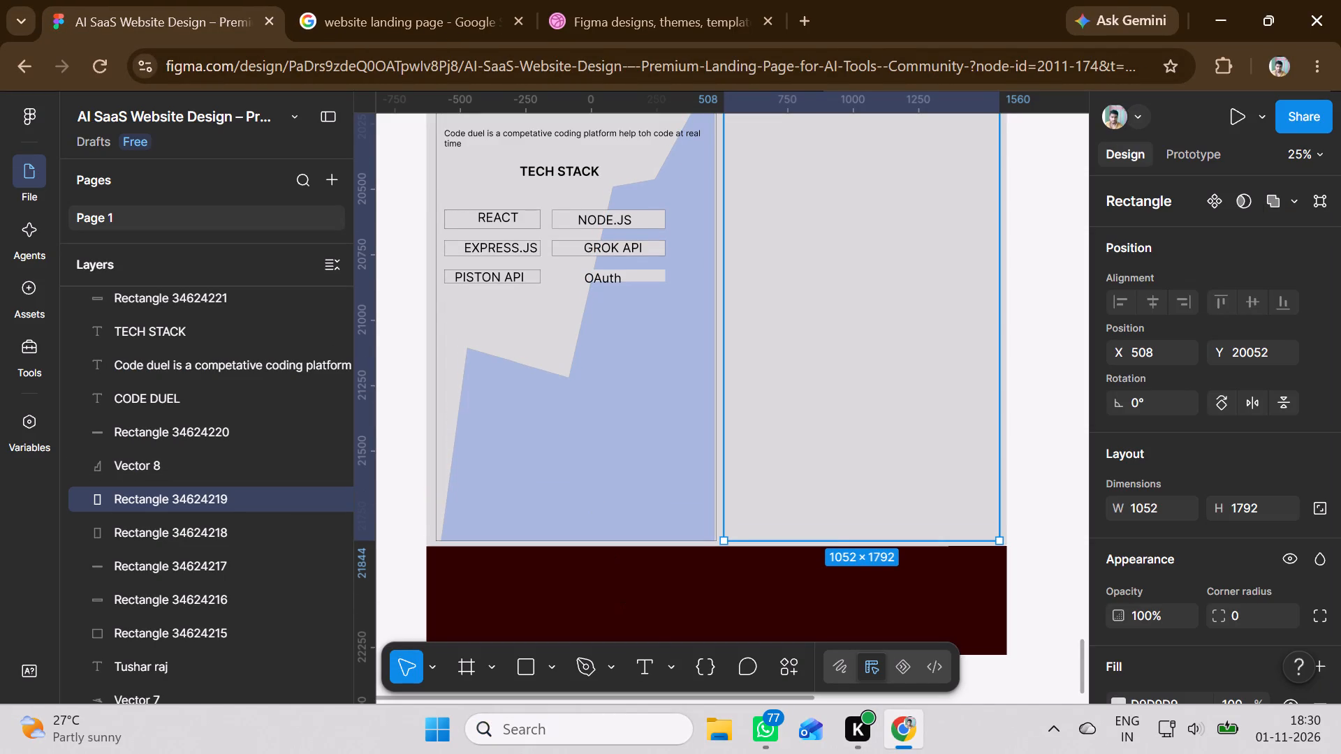
{"action": "left_click", "coordinate": [517, 672]}
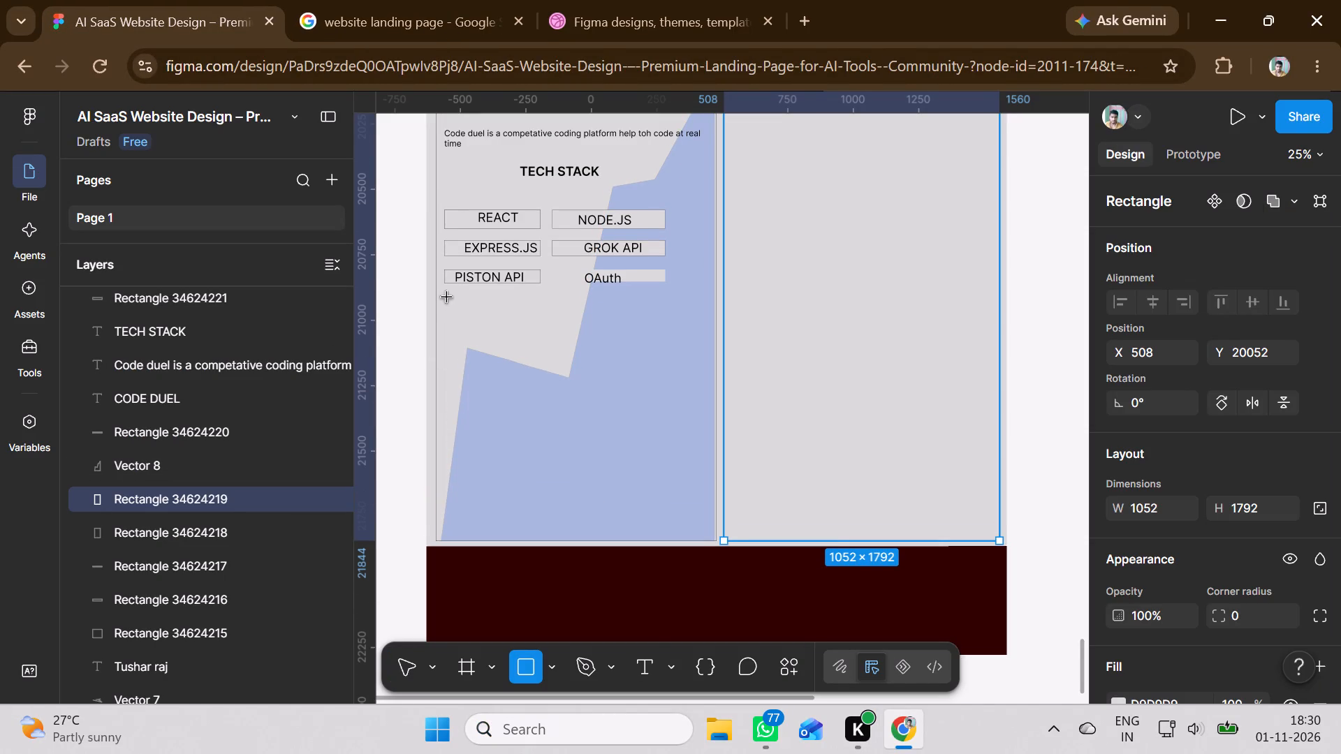
{"action": "left_click_drag", "start_coordinate": [448, 294], "coordinate": [536, 311]}
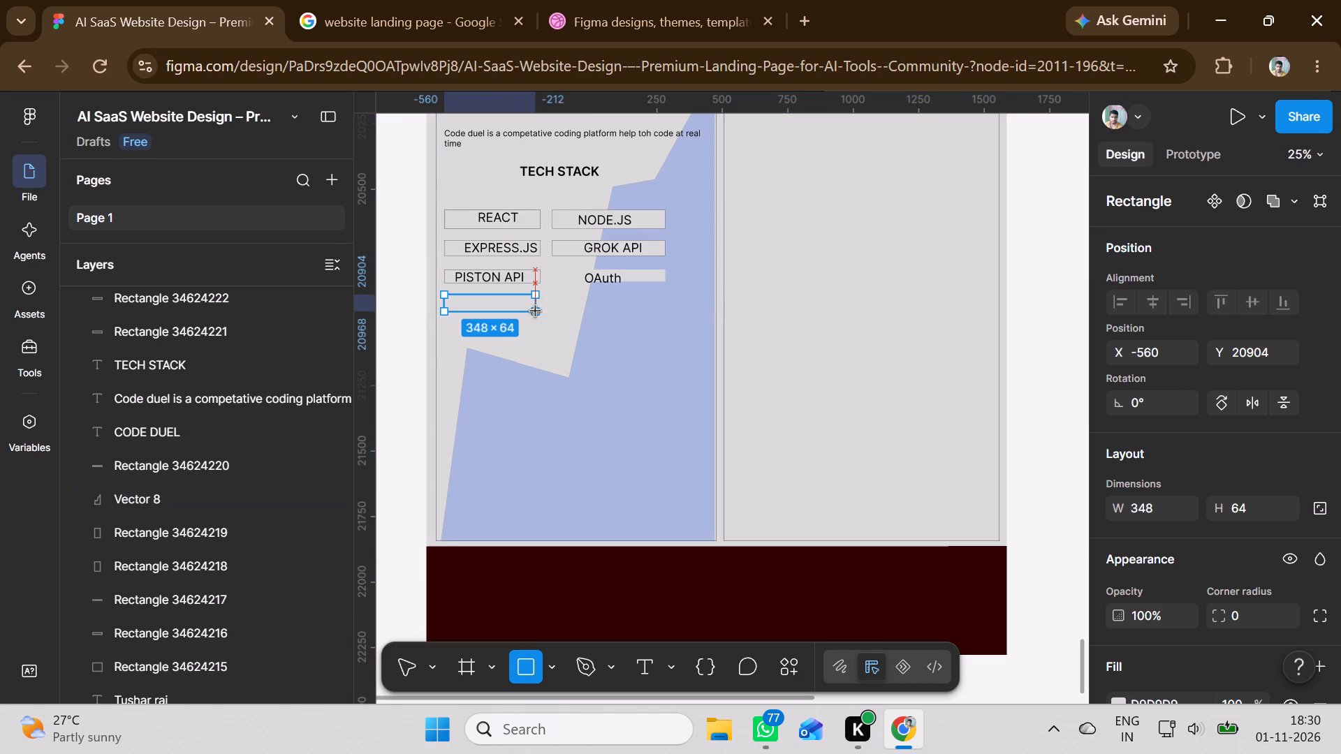
{"action": "left_click_drag", "start_coordinate": [536, 311], "coordinate": [541, 313]}
Add a text box about 348 × 72 over the new rectangle, reading "REST API".
{"action": "left_click", "coordinate": [641, 665]}
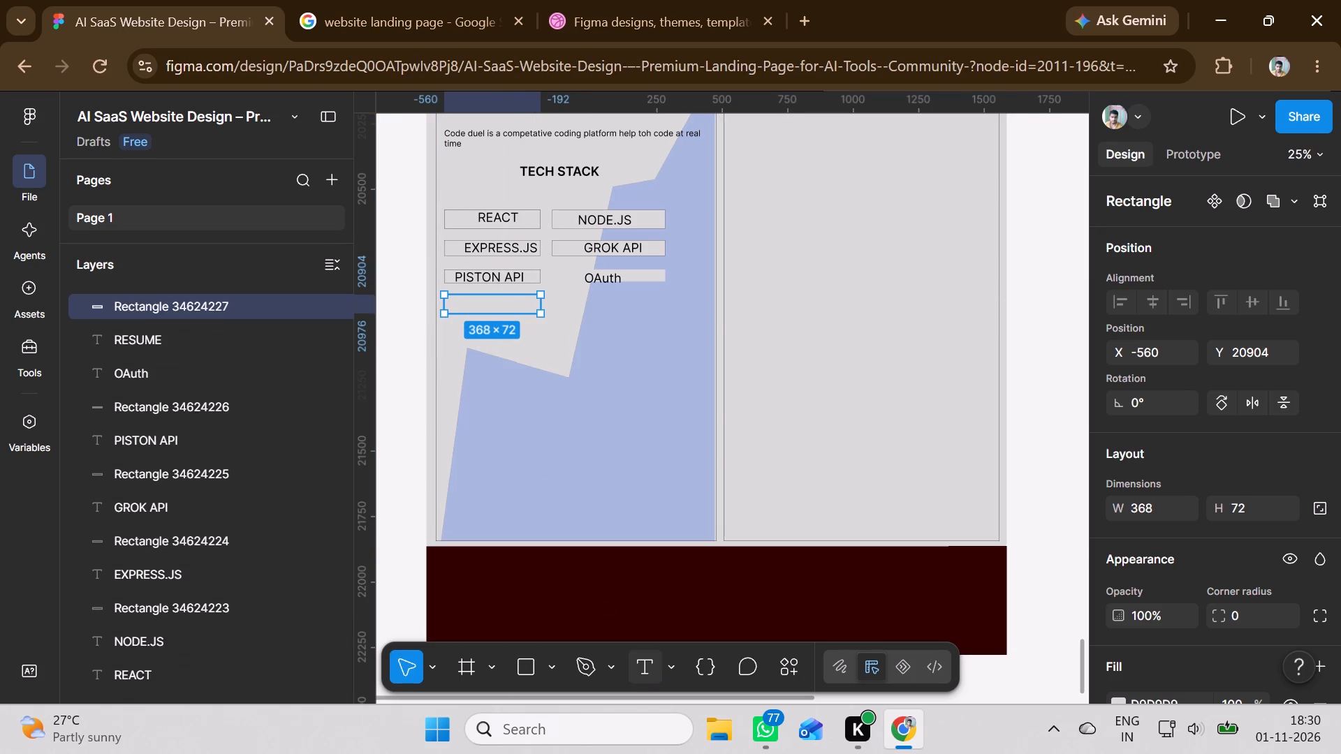
{"action": "left_click_drag", "start_coordinate": [447, 295], "coordinate": [496, 302]}
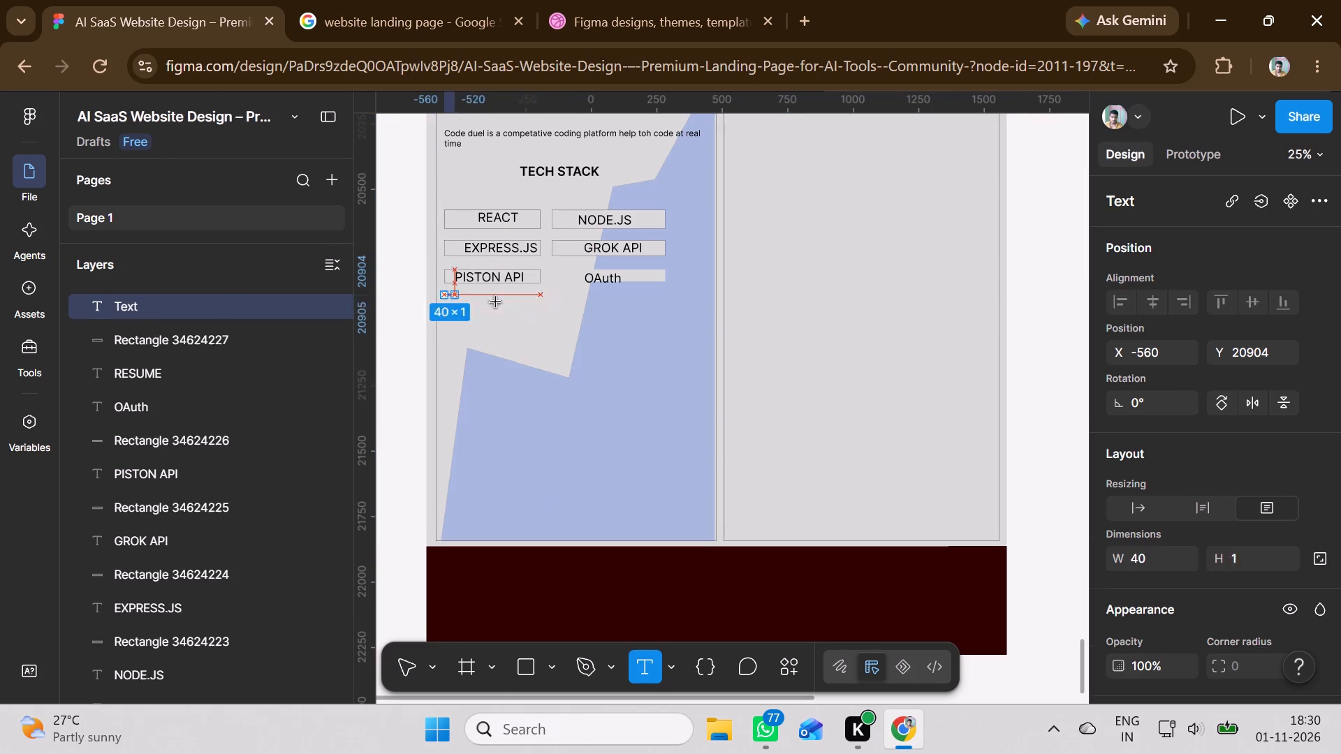
{"action": "left_click_drag", "start_coordinate": [496, 302], "coordinate": [536, 312]}
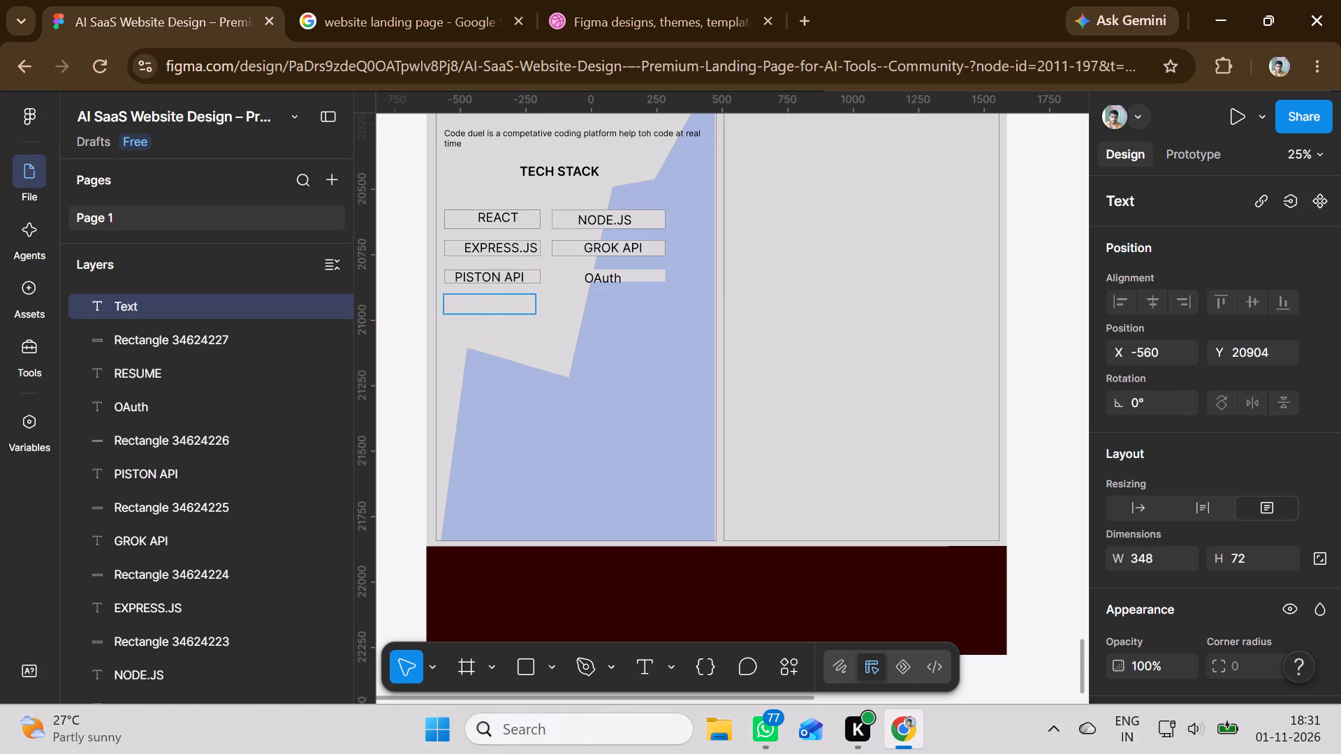
{"action": "type", "text": "RES"}
{"action": "type", "text": "T API"}
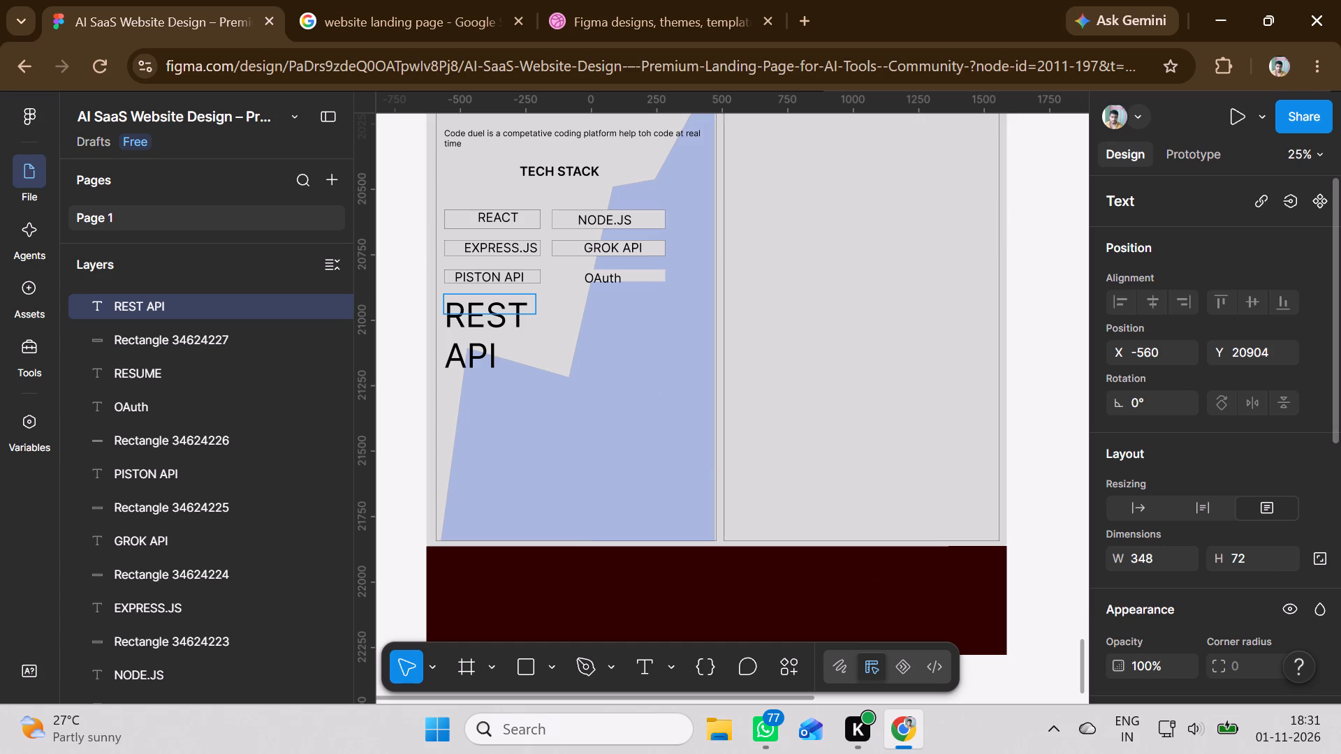
Set the REST API text's font size to 48.
{"action": "scroll", "coordinate": [1270, 483], "scroll_direction": "down", "scroll_amount": 4}
{"action": "scroll", "coordinate": [1182, 481], "scroll_direction": "up", "scroll_amount": 2}
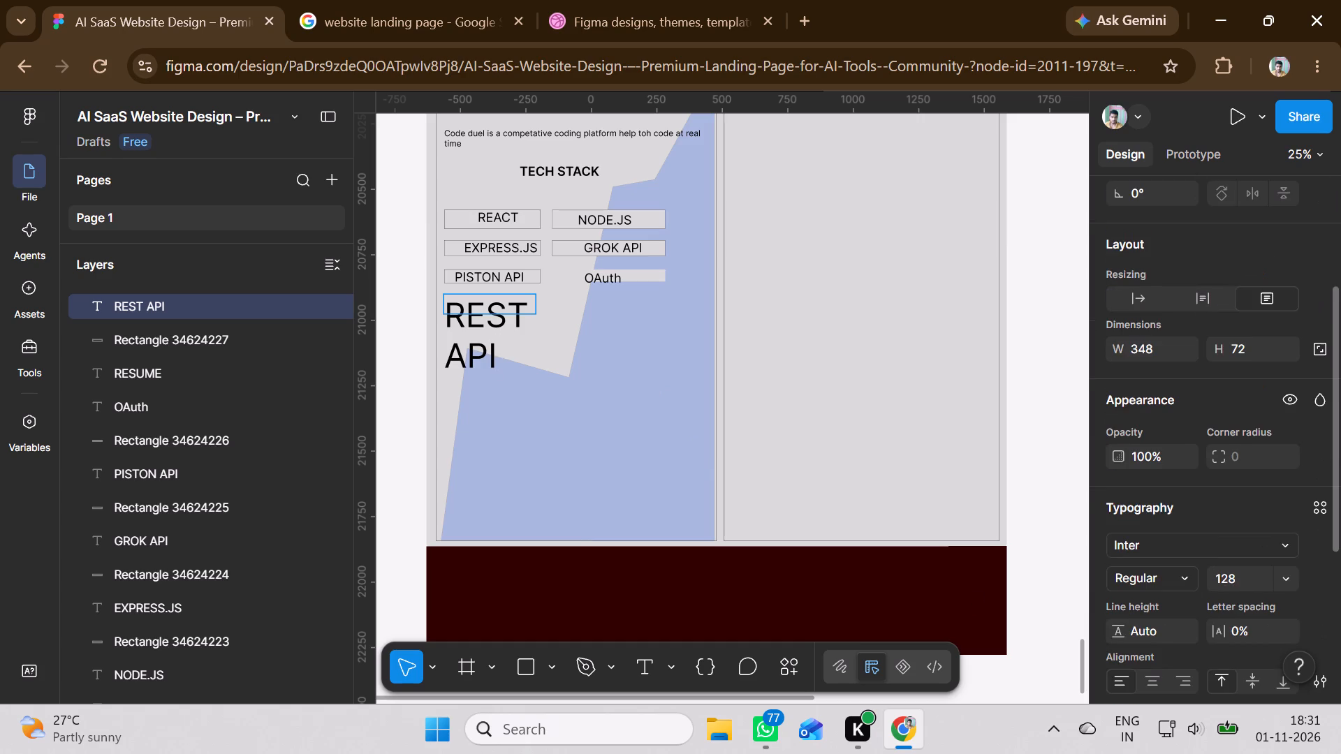
{"action": "left_click", "coordinate": [1285, 579]}
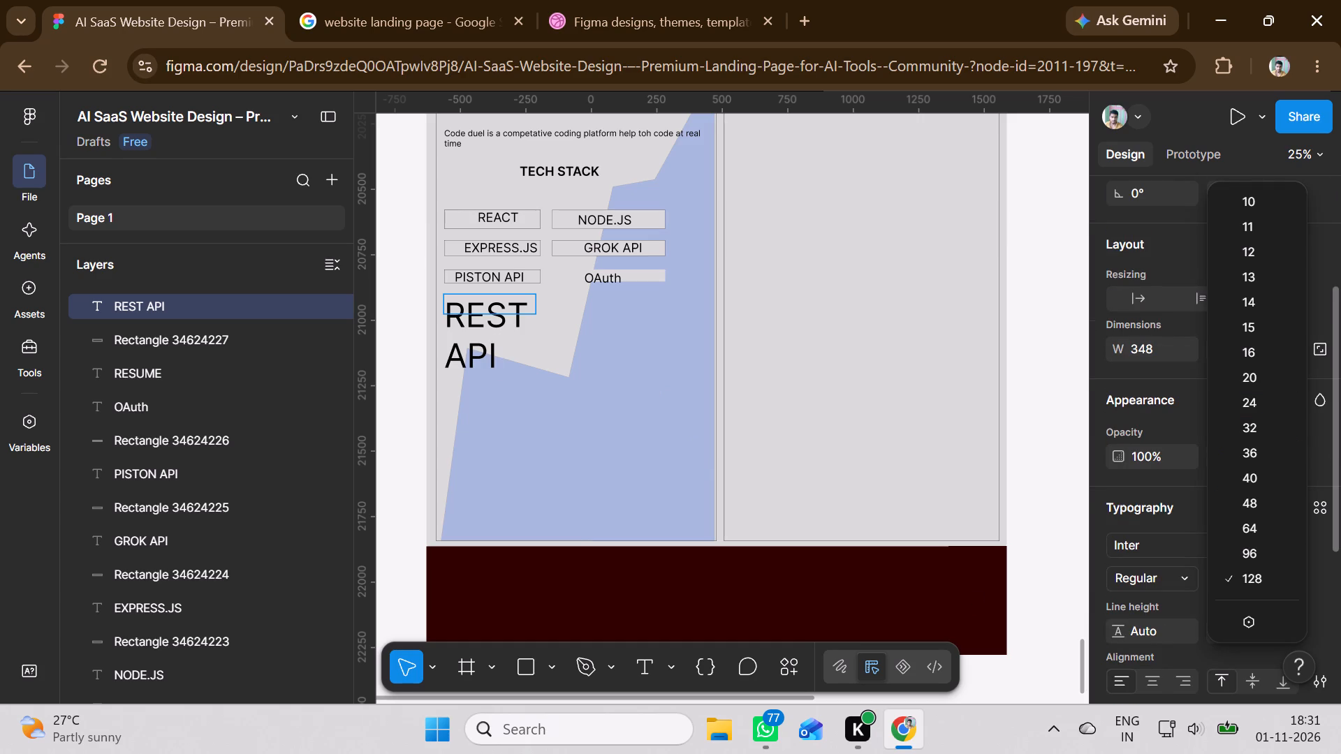
{"action": "double_click", "coordinate": [479, 309]}
{"action": "left_click_drag", "start_coordinate": [504, 348], "coordinate": [480, 322]}
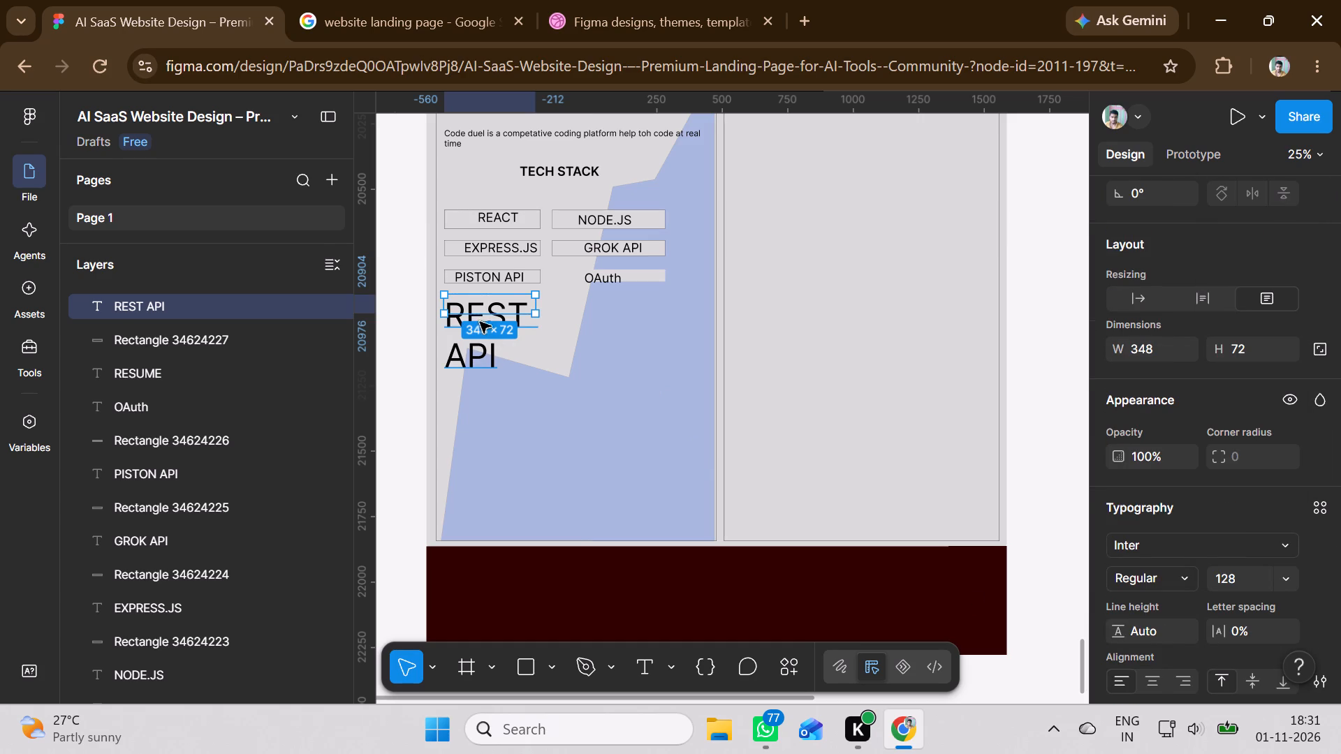
{"action": "left_click_drag", "start_coordinate": [480, 322], "coordinate": [475, 318]}
{"action": "left_click", "coordinate": [477, 309]}
{"action": "left_click", "coordinate": [478, 308]}
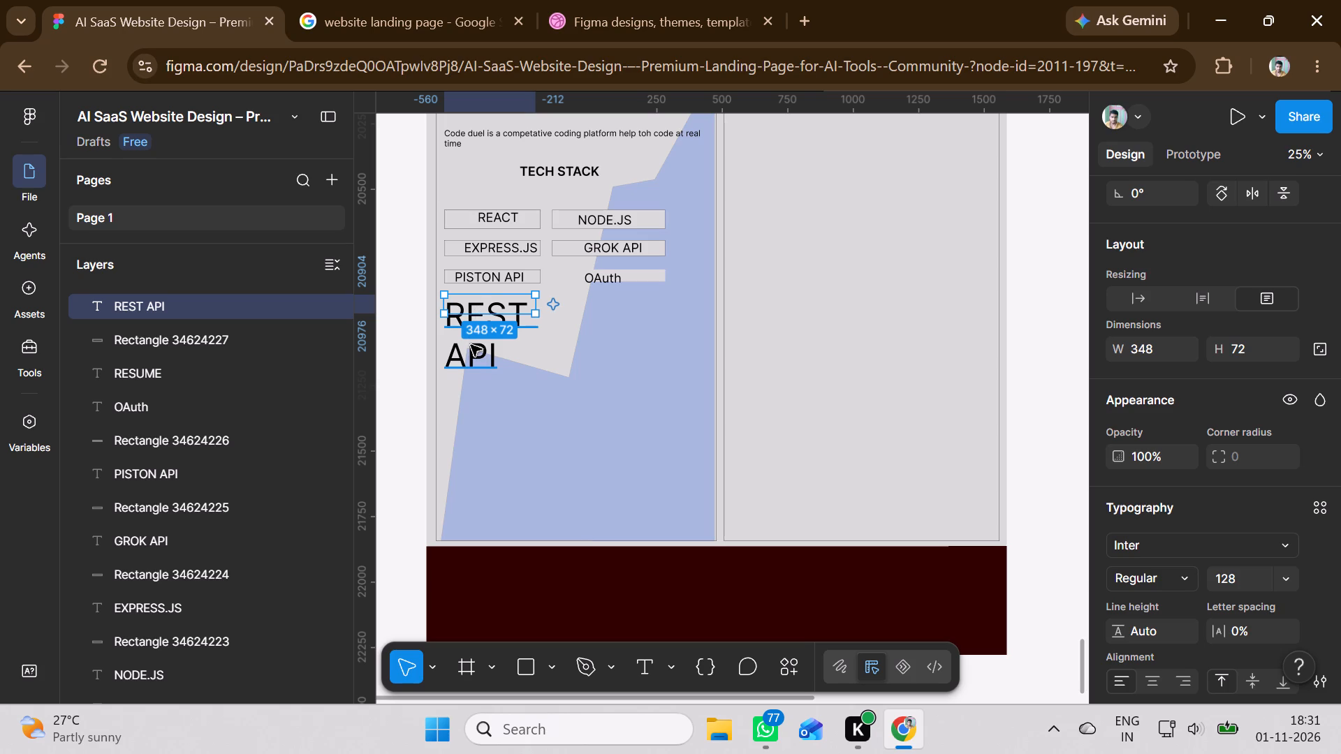
{"action": "left_click", "coordinate": [1243, 577]}
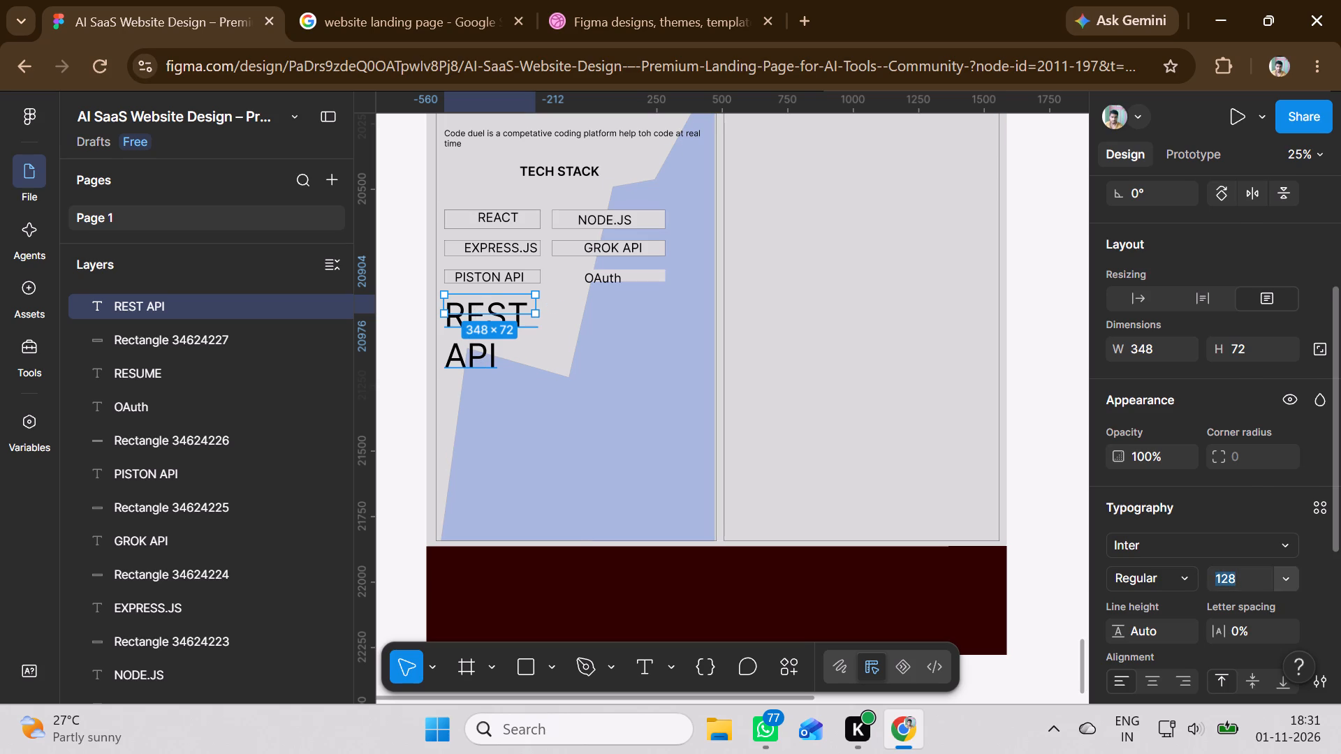
{"action": "left_click", "coordinate": [1290, 578]}
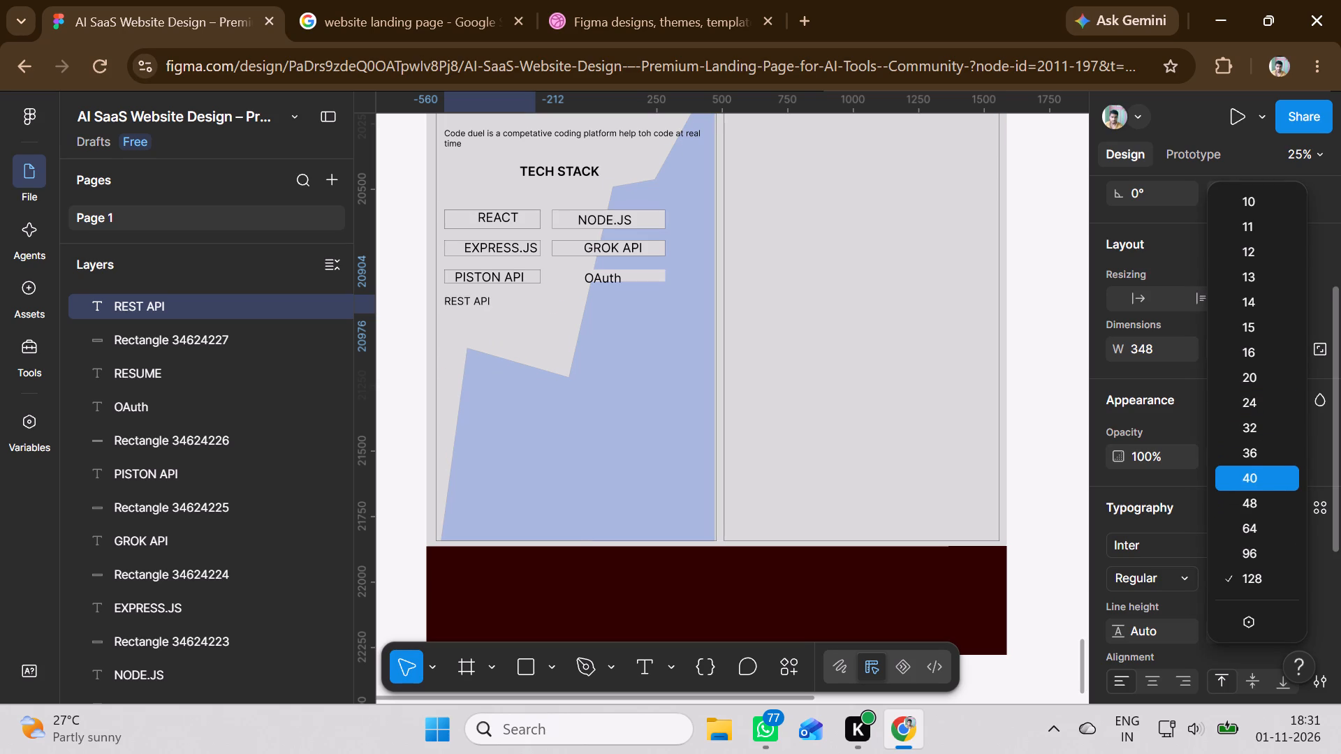
{"action": "left_click", "coordinate": [1273, 498]}
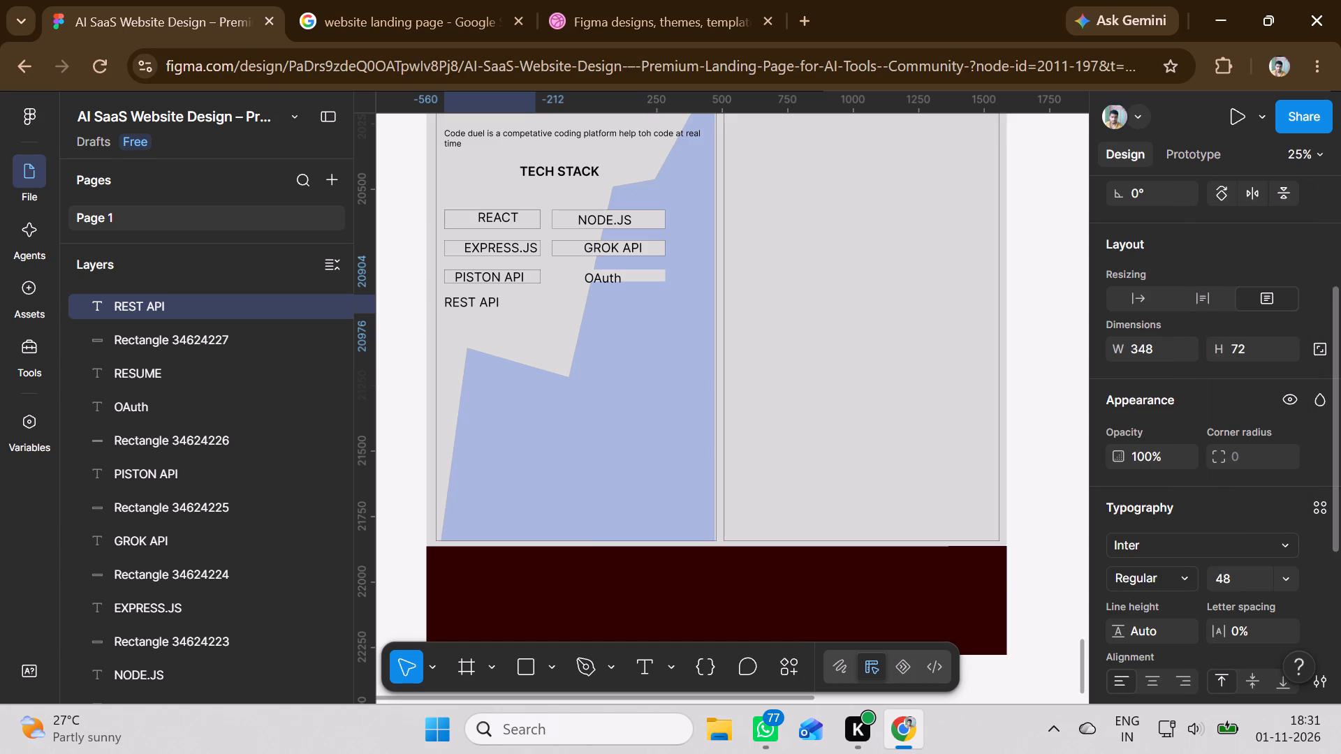
Add a stroke to the REST API text and colour it dark grey 221E1E.
{"action": "scroll", "coordinate": [1138, 582], "scroll_direction": "down", "scroll_amount": 4}
{"action": "scroll", "coordinate": [1138, 582], "scroll_direction": "up", "scroll_amount": 1}
{"action": "scroll", "coordinate": [1138, 582], "scroll_direction": "down", "scroll_amount": 4}
{"action": "left_click", "coordinate": [1144, 542]}
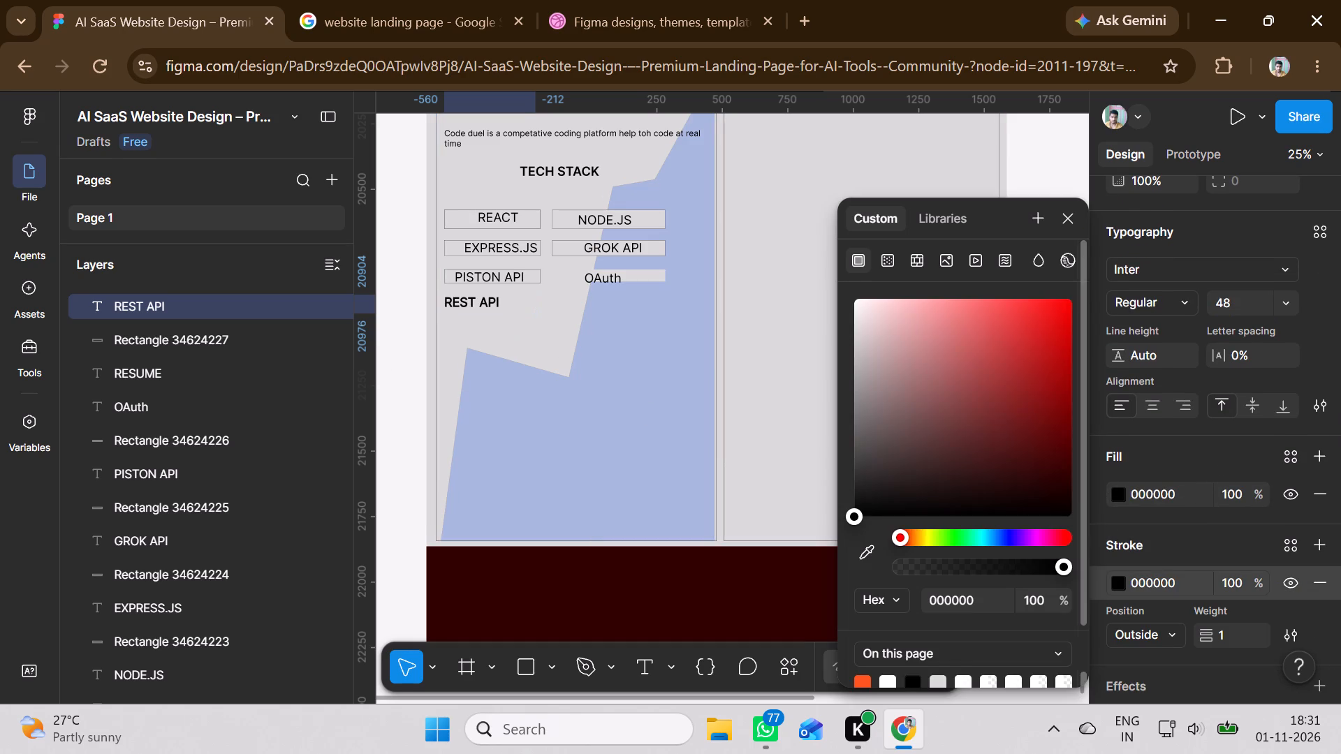
{"action": "left_click", "coordinate": [879, 487]}
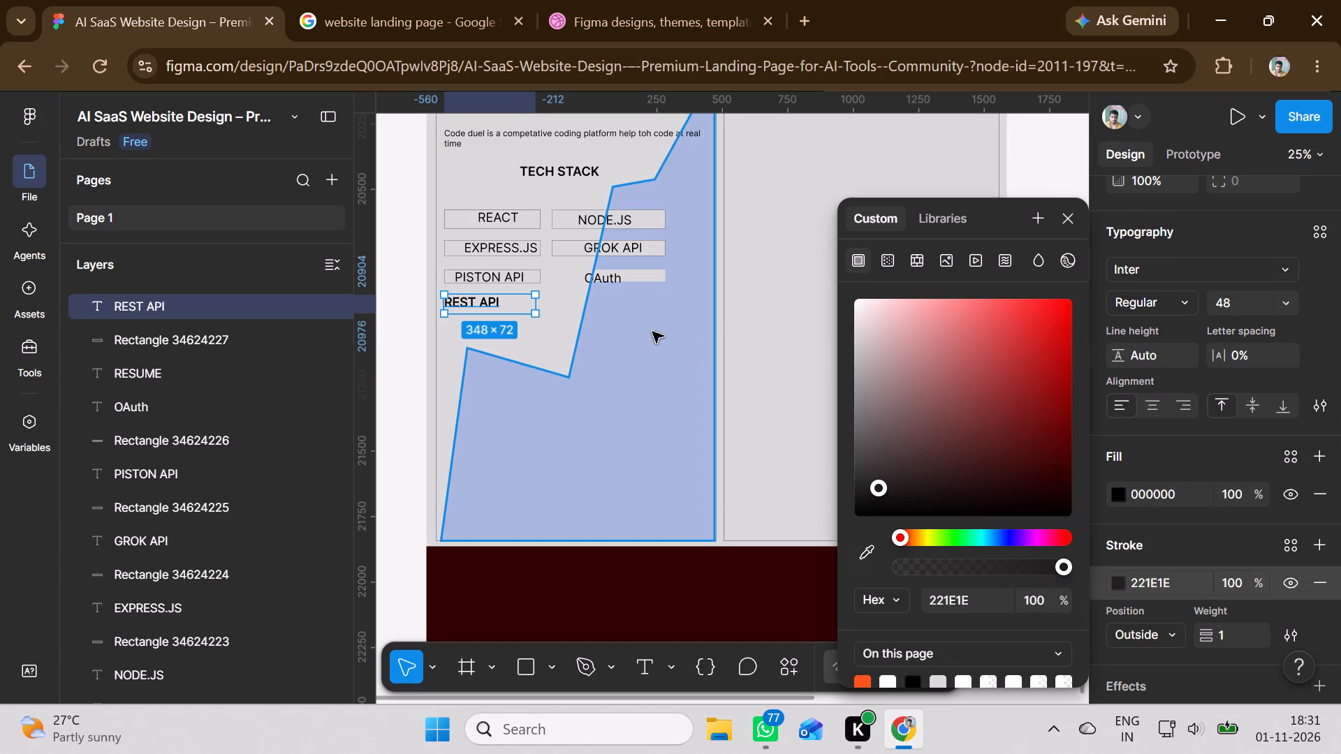
{"action": "left_click", "coordinate": [826, 374]}
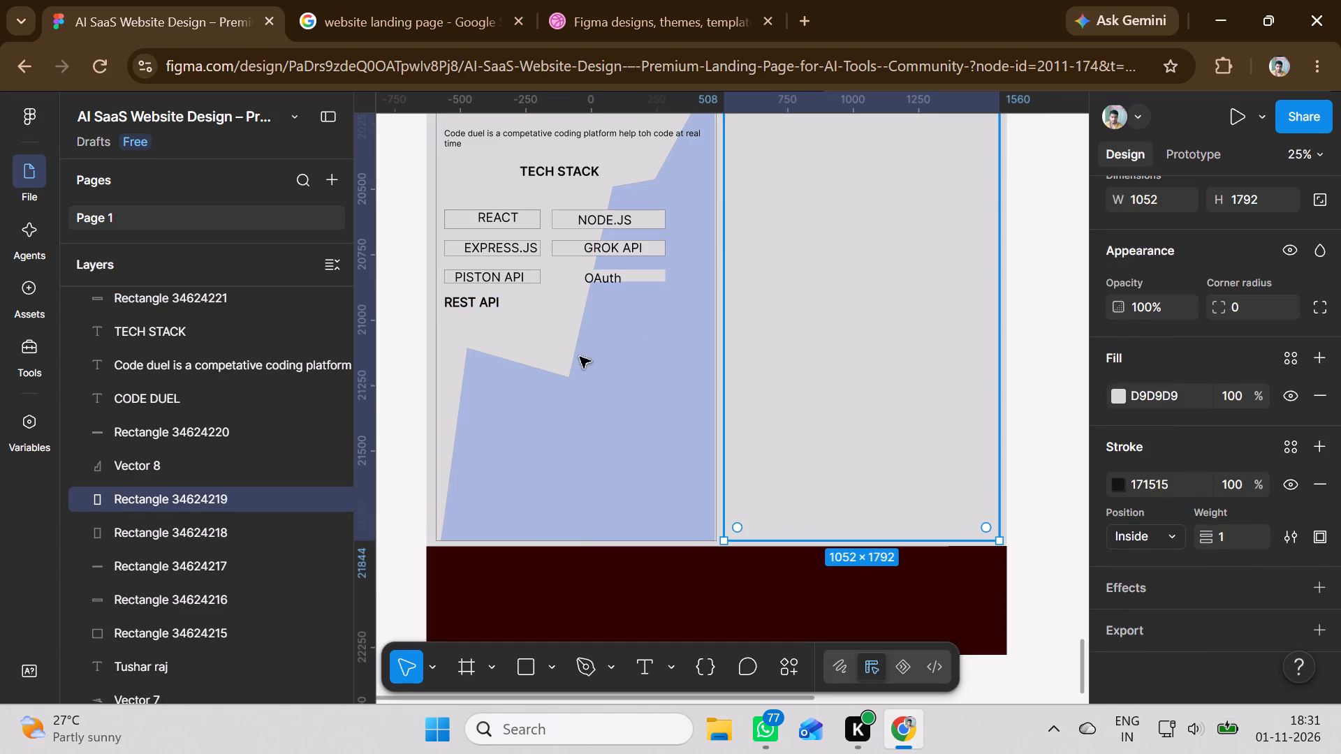
Add a dark grey 444343 stroke to the rectangle behind the REST API text.
{"action": "left_click", "coordinate": [480, 297]}
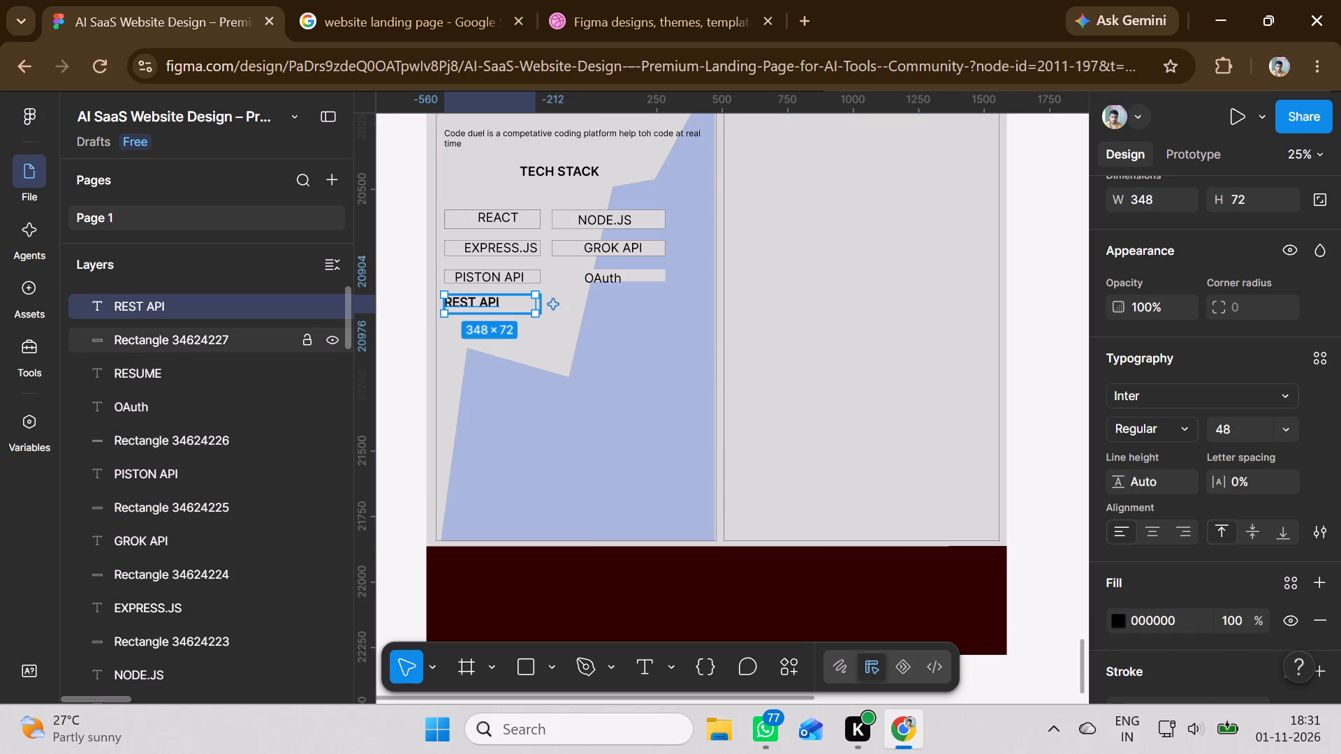
{"action": "left_click", "coordinate": [214, 339]}
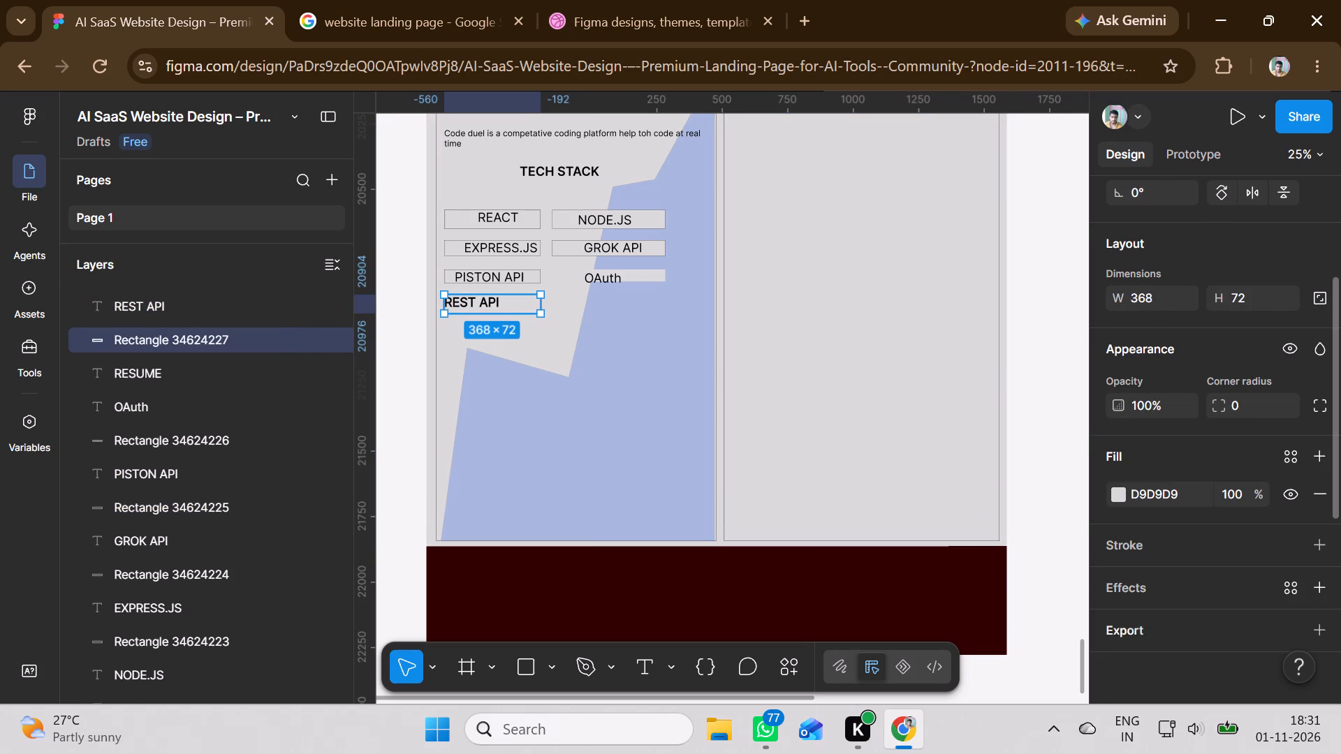
{"action": "left_click", "coordinate": [1128, 551]}
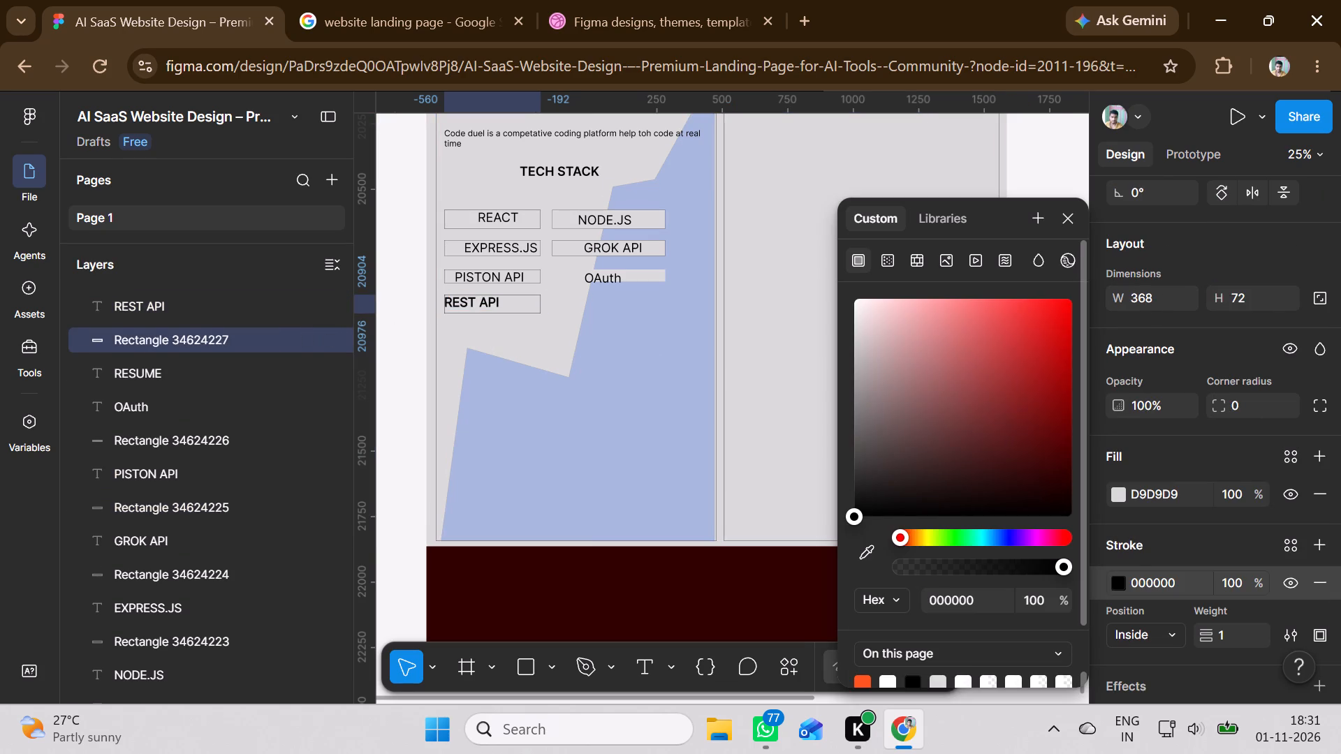
{"action": "left_click", "coordinate": [858, 458]}
{"action": "left_click", "coordinate": [776, 404]}
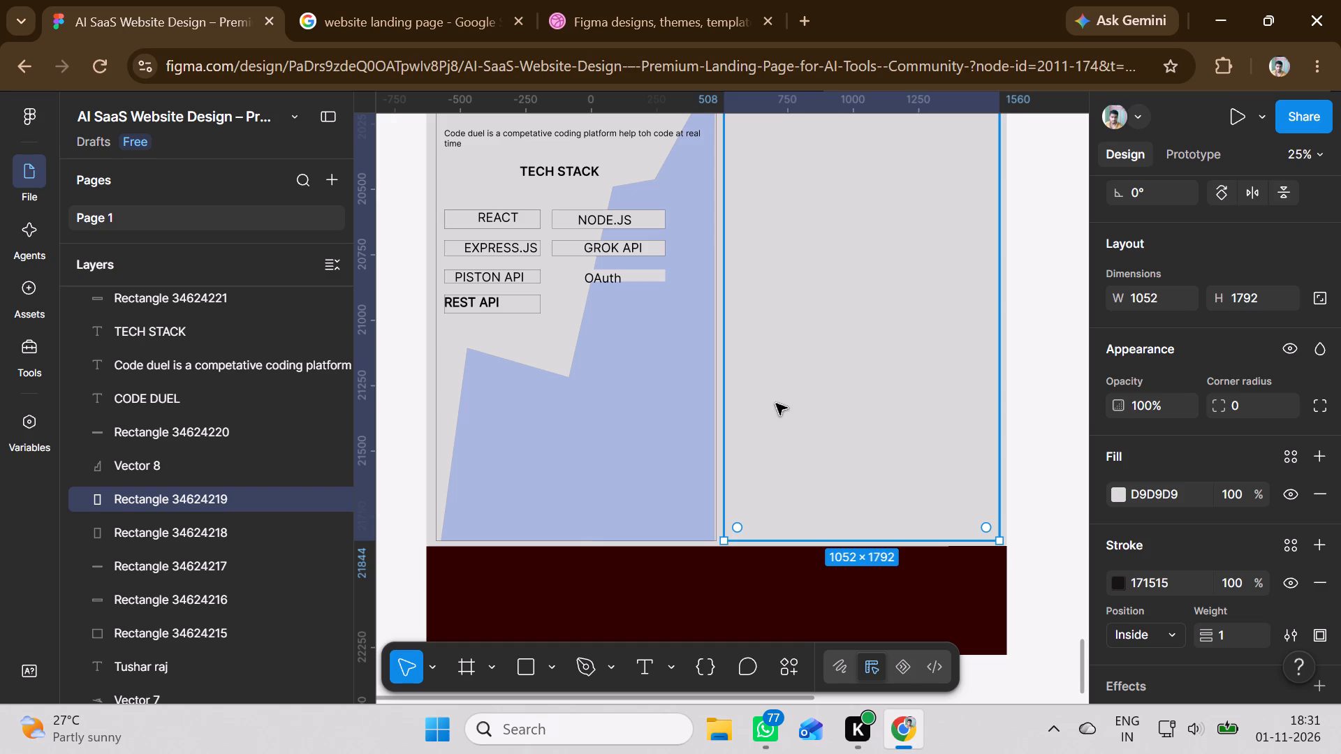
Set the REST API text's stroke weight to 0.
{"action": "left_click", "coordinate": [506, 302]}
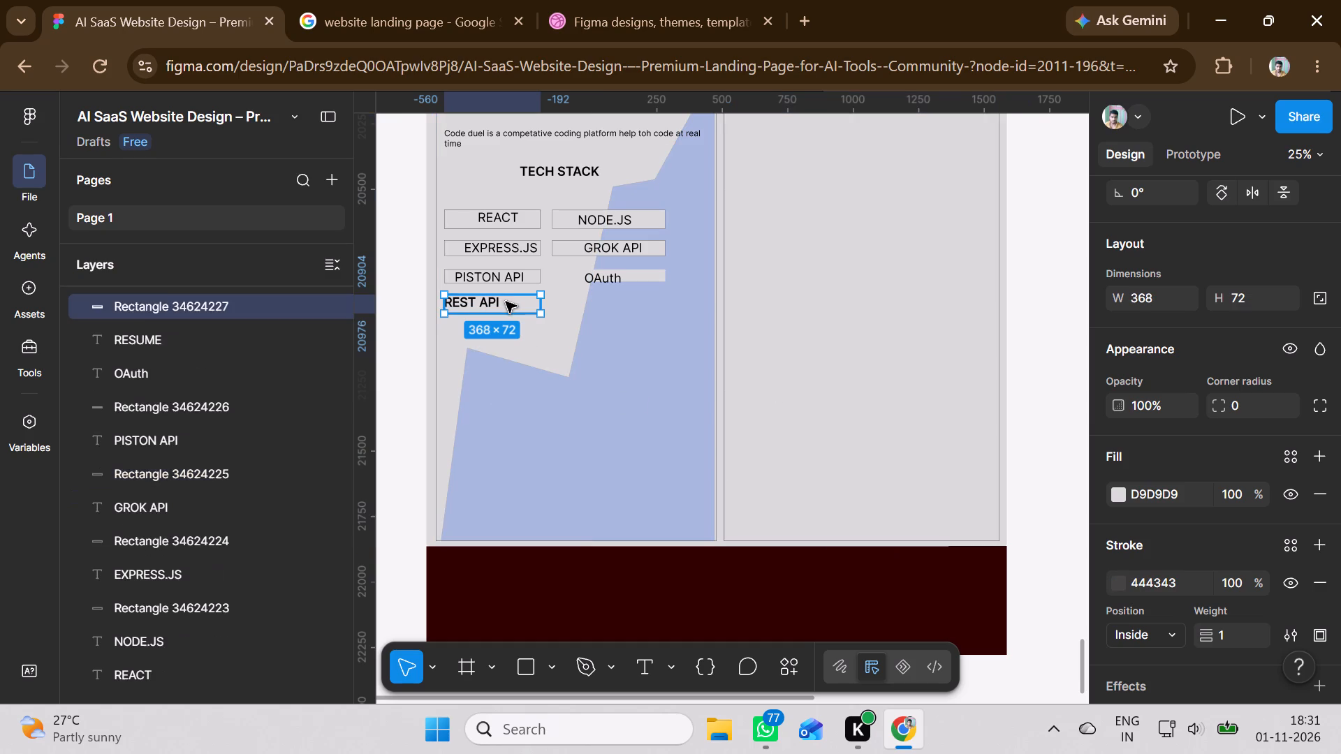
{"action": "left_click", "coordinate": [500, 304]}
{"action": "scroll", "coordinate": [1296, 598], "scroll_direction": "down", "scroll_amount": 1}
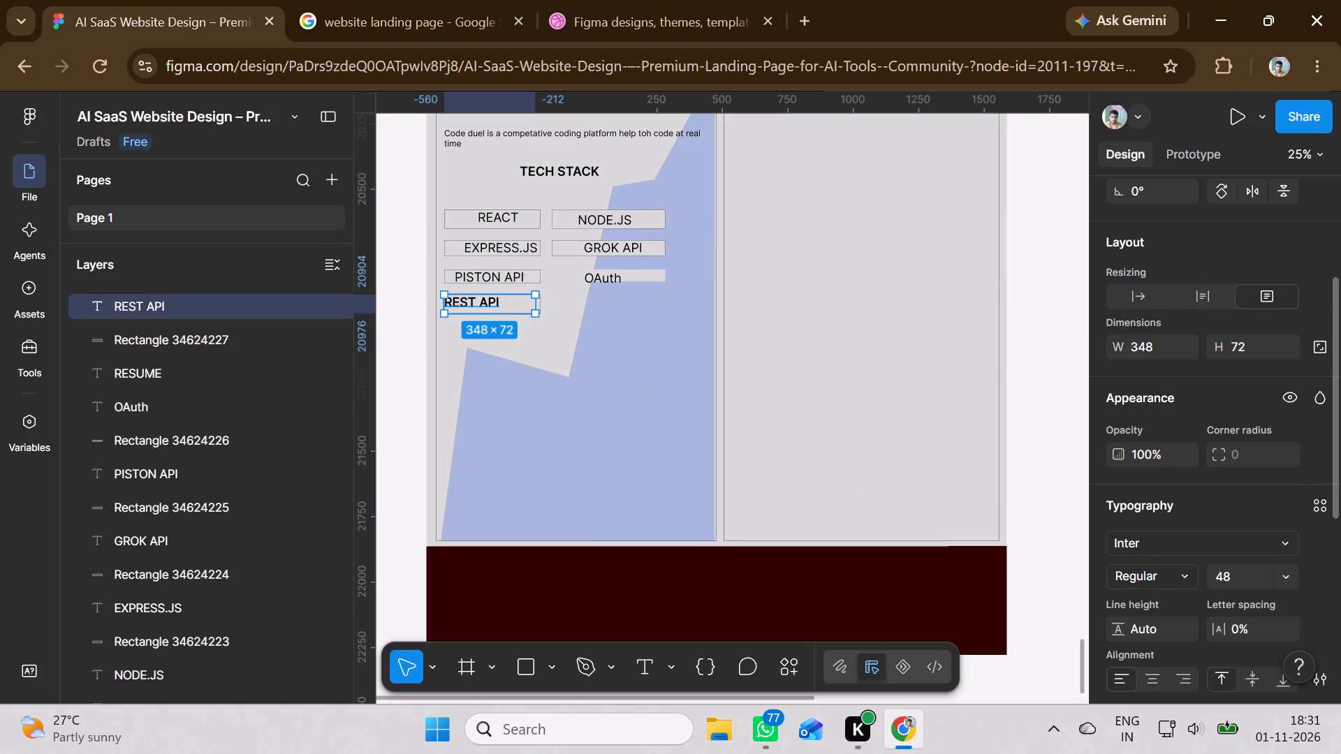
{"action": "scroll", "coordinate": [1296, 598], "scroll_direction": "down", "scroll_amount": 2}
{"action": "scroll", "coordinate": [1185, 357], "scroll_direction": "up", "scroll_amount": 1}
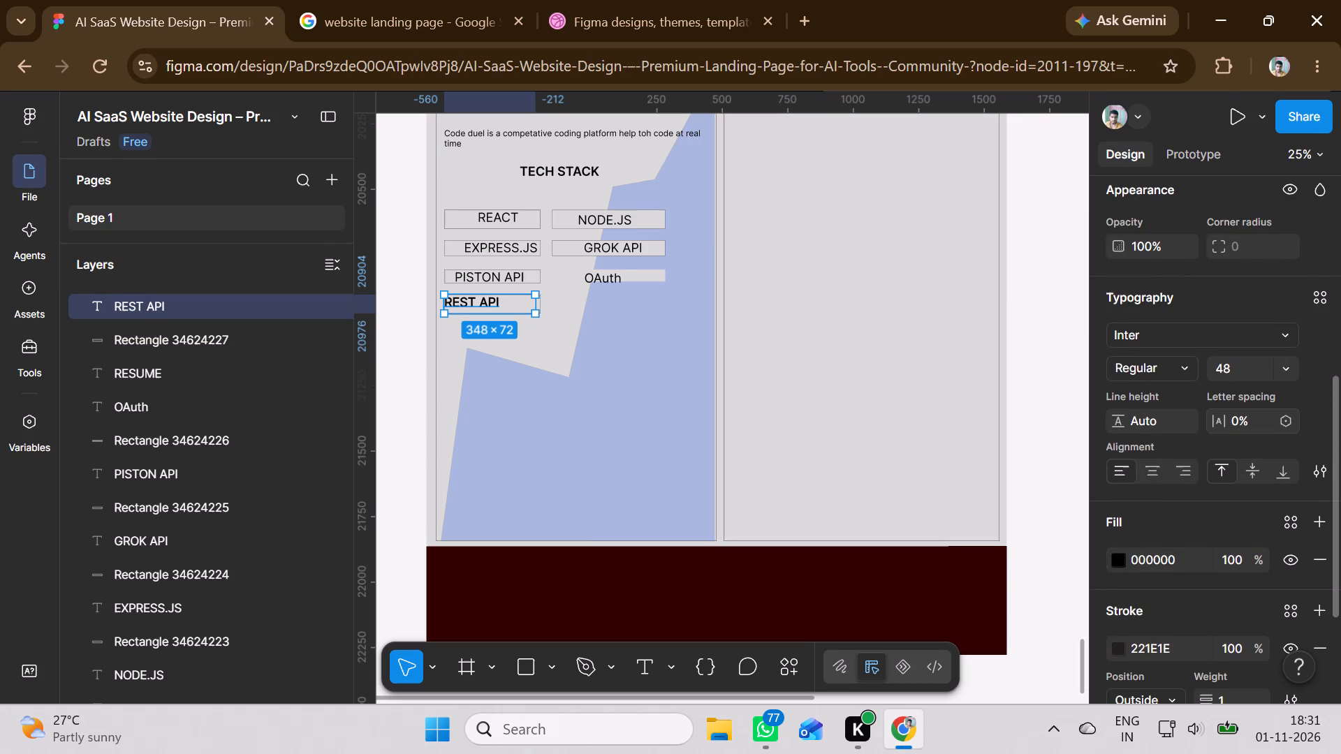
{"action": "left_click", "coordinate": [1277, 373]}
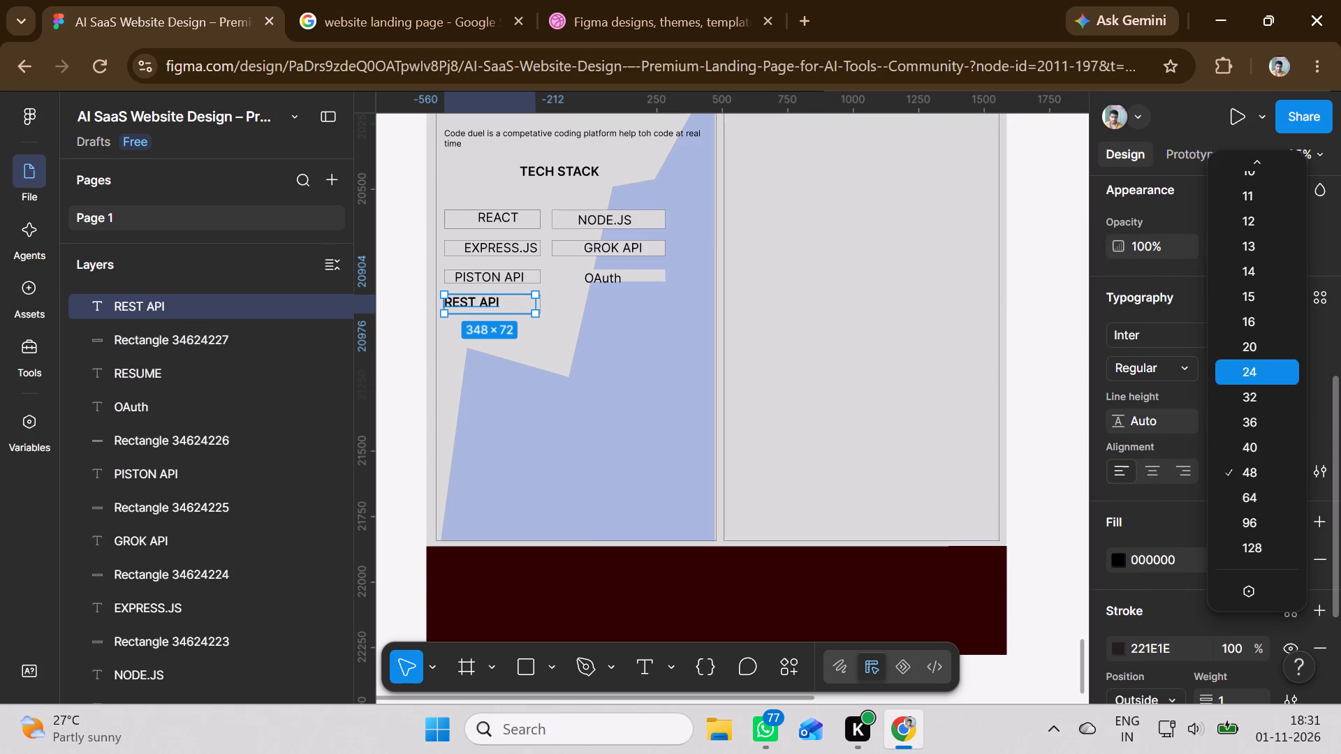
{"action": "left_click", "coordinate": [1184, 376]}
{"action": "scroll", "coordinate": [1303, 519], "scroll_direction": "down", "scroll_amount": 2}
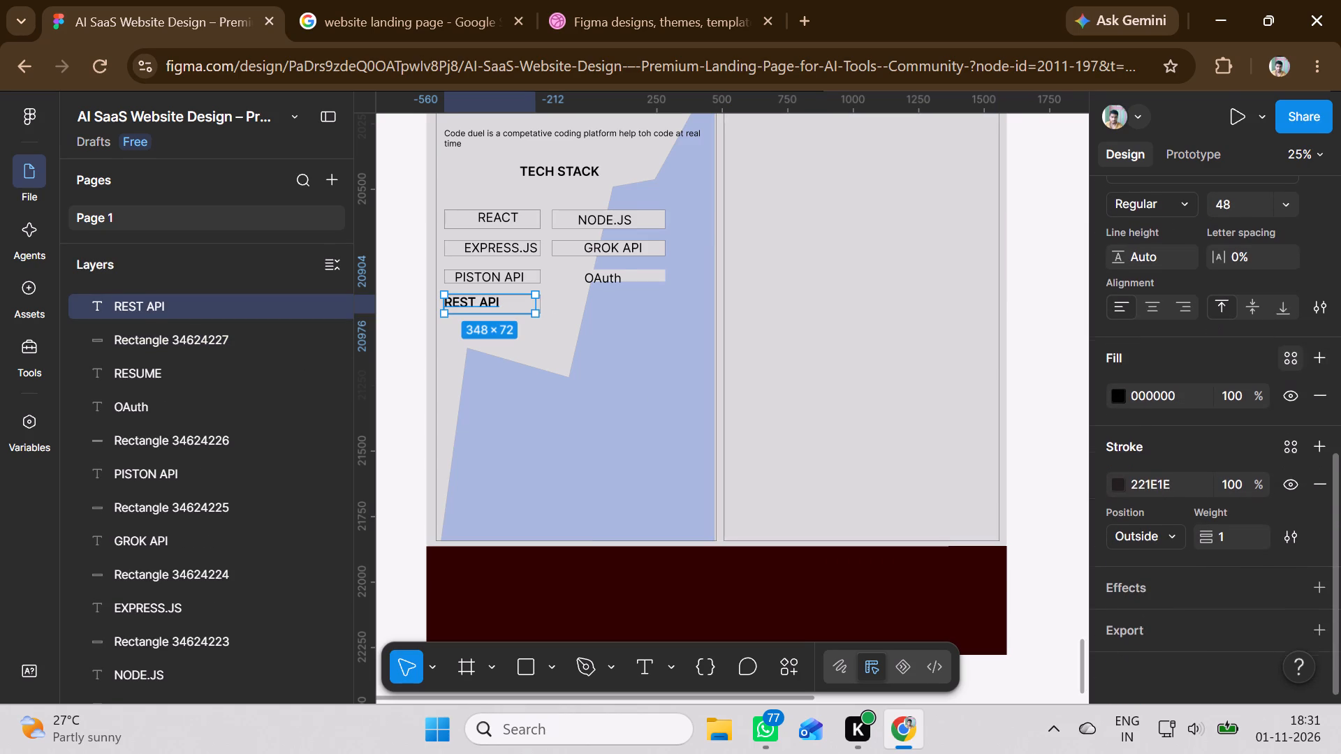
{"action": "left_click", "coordinate": [1252, 540]}
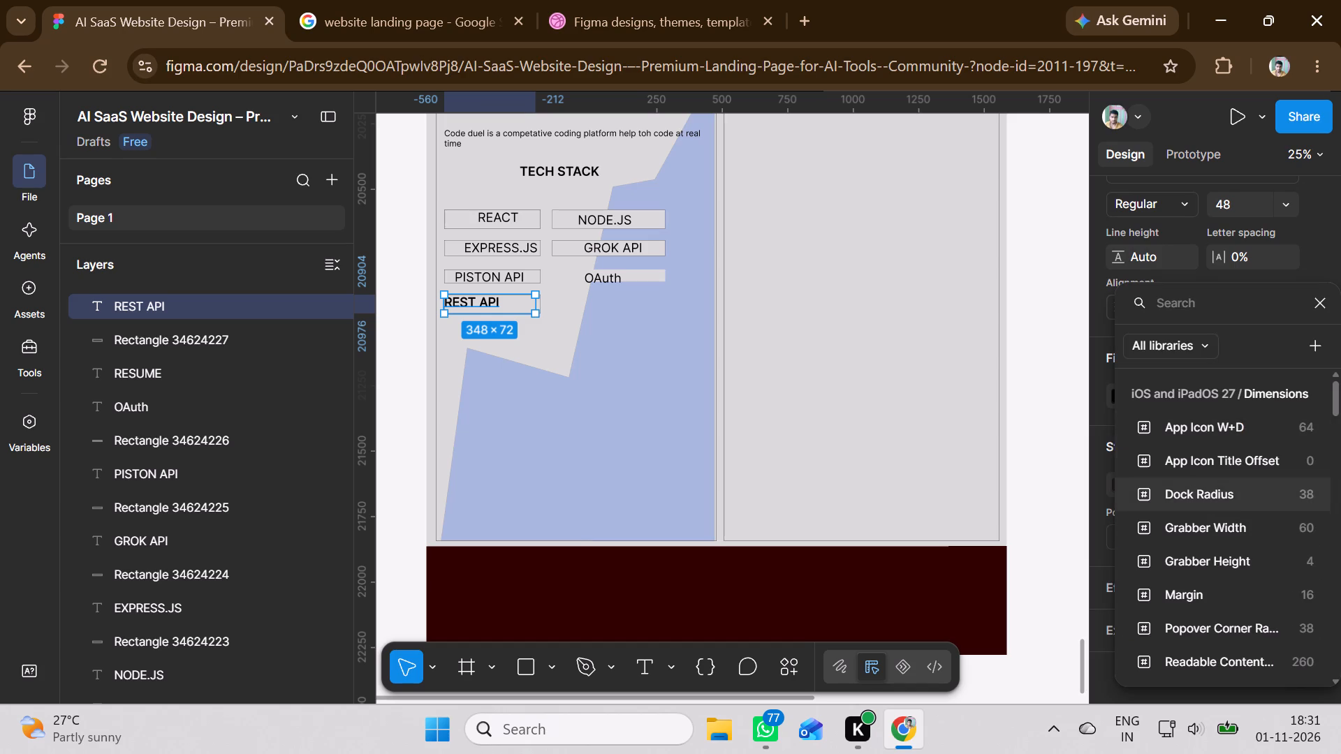
{"action": "left_click", "coordinate": [1239, 308]}
{"action": "left_click", "coordinate": [1314, 297]}
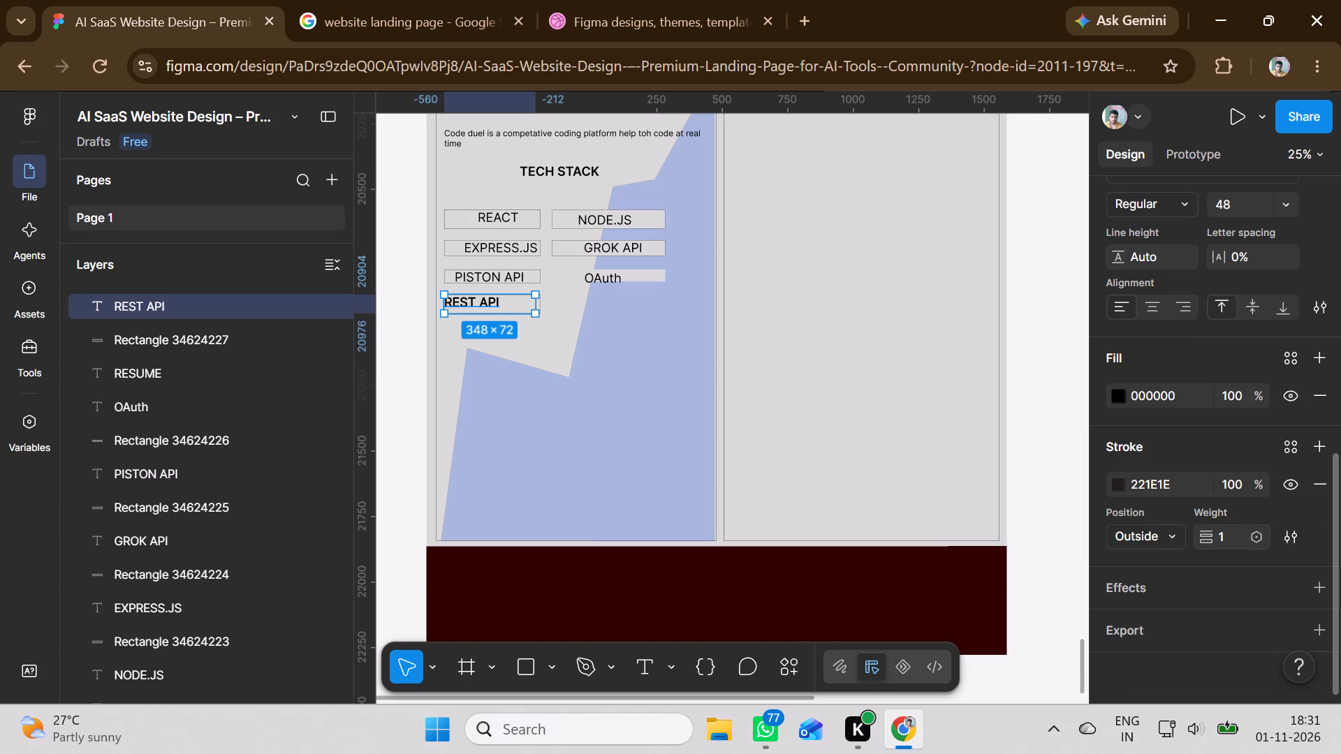
{"action": "left_click", "coordinate": [1235, 537]}
{"action": "key", "text": "Down"}
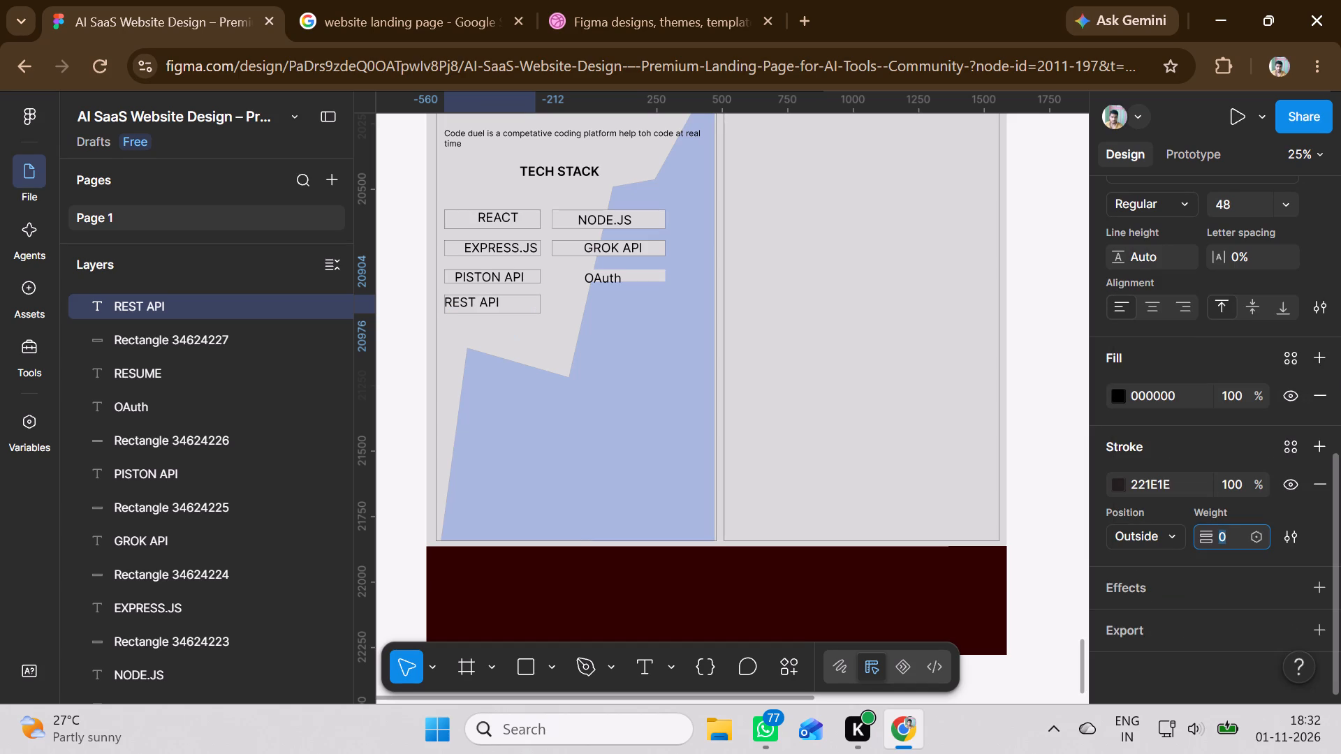
Move the REST API text inside its box to about X -520, Y 20904, left-aligned with the PISTON API text.
{"action": "left_click_drag", "start_coordinate": [472, 302], "coordinate": [484, 310]}
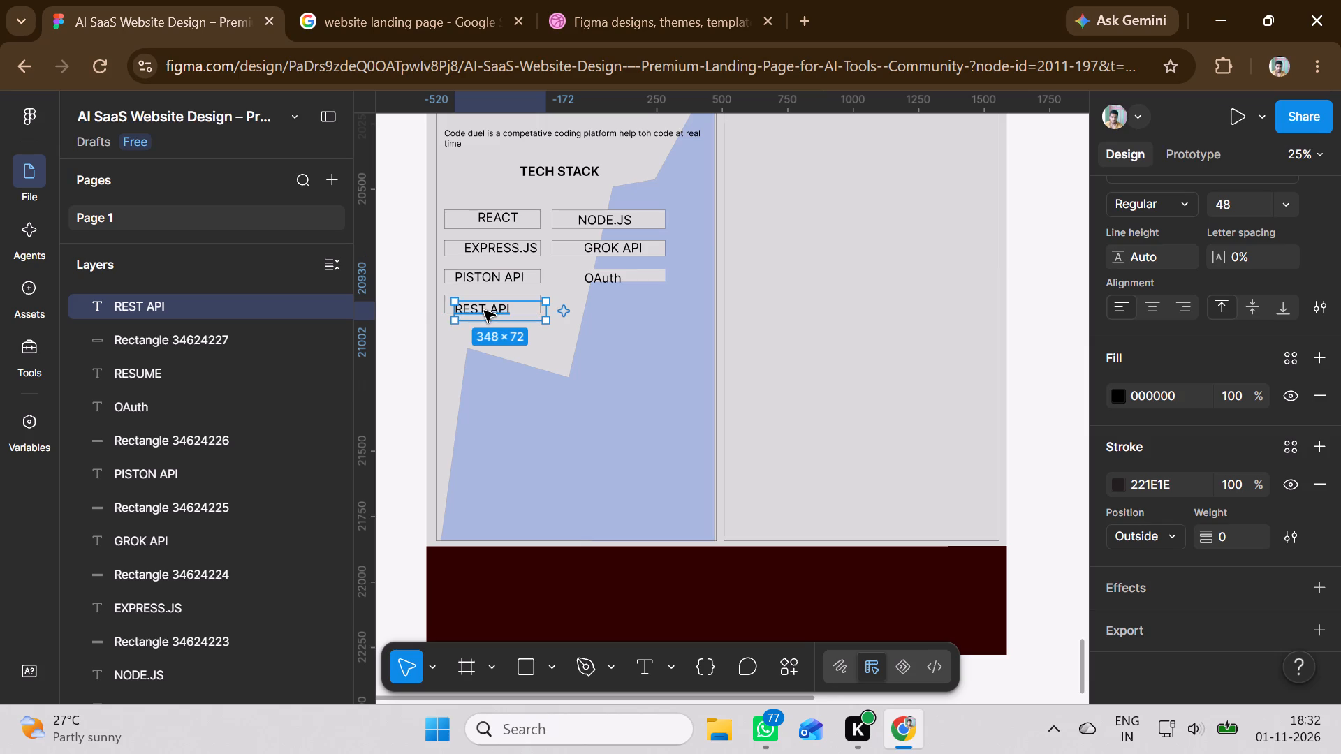
{"action": "left_click_drag", "start_coordinate": [487, 310], "coordinate": [487, 299]}
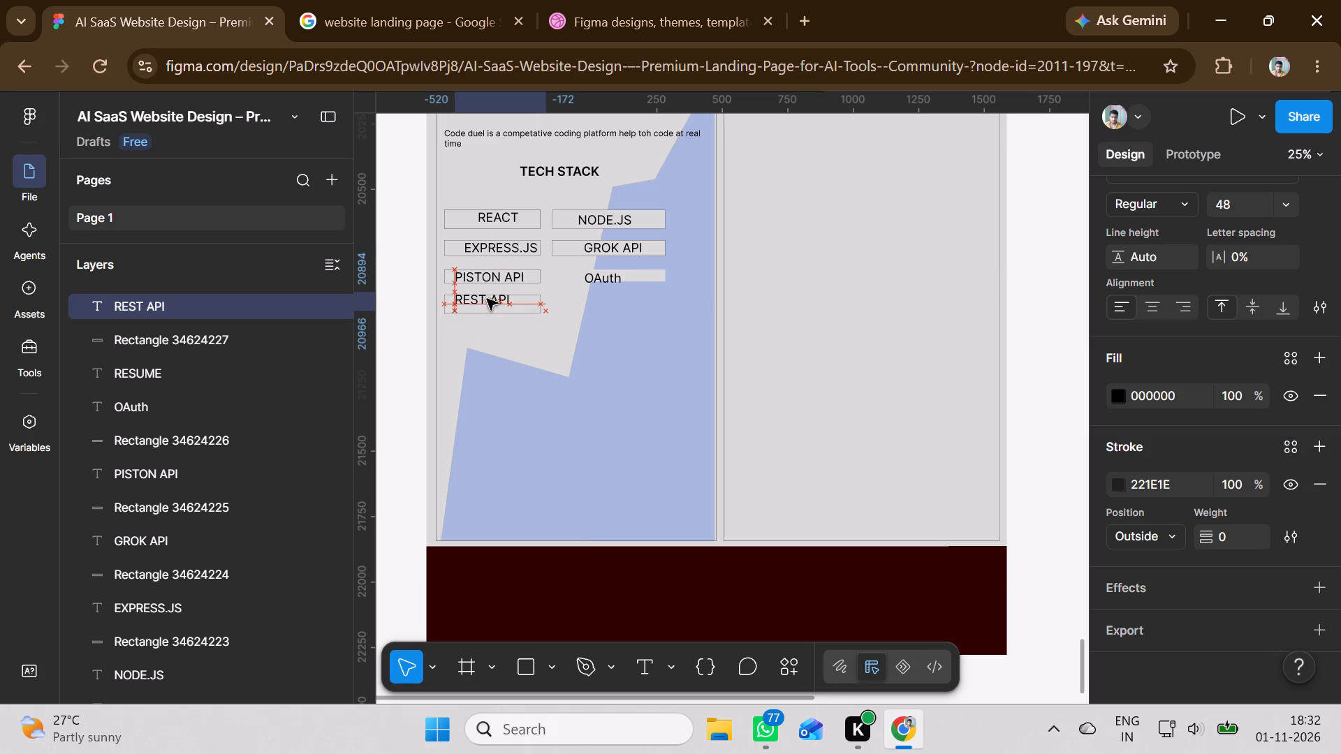
{"action": "left_click_drag", "start_coordinate": [487, 299], "coordinate": [487, 304]}
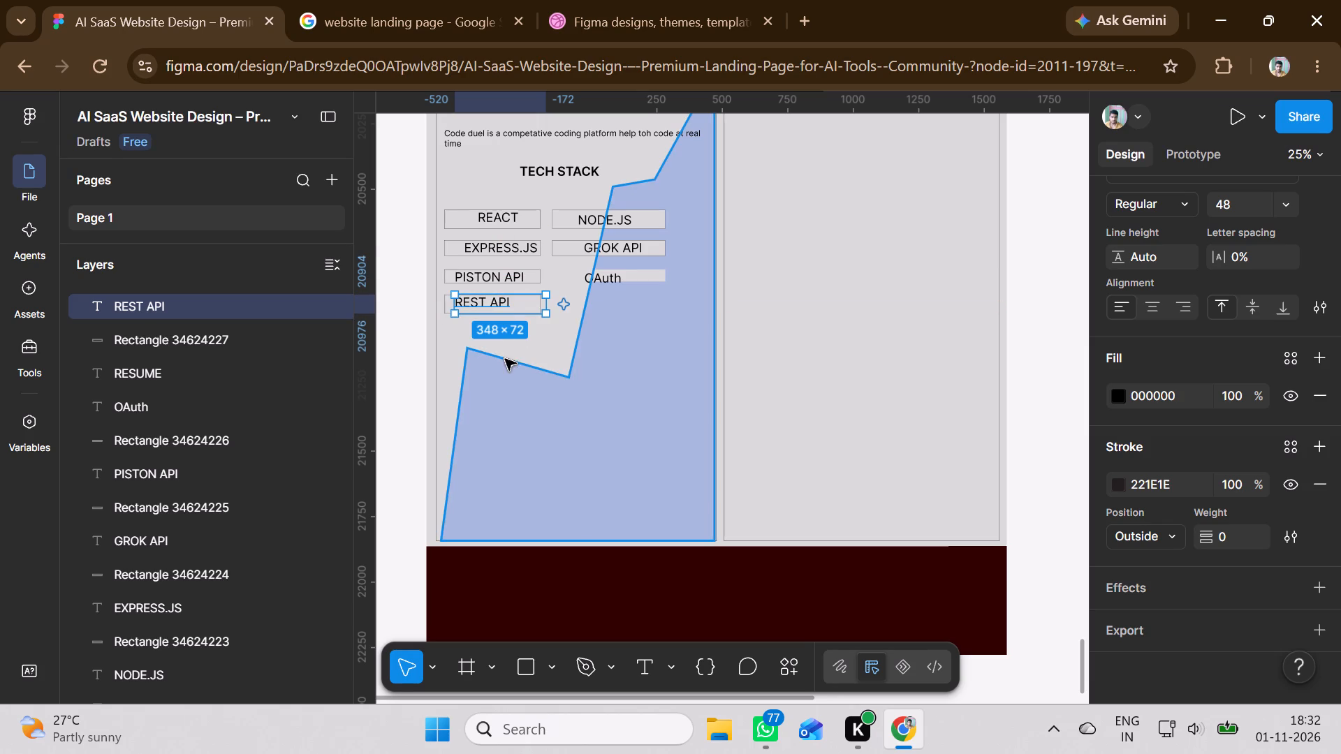
{"action": "left_click", "coordinate": [561, 339]}
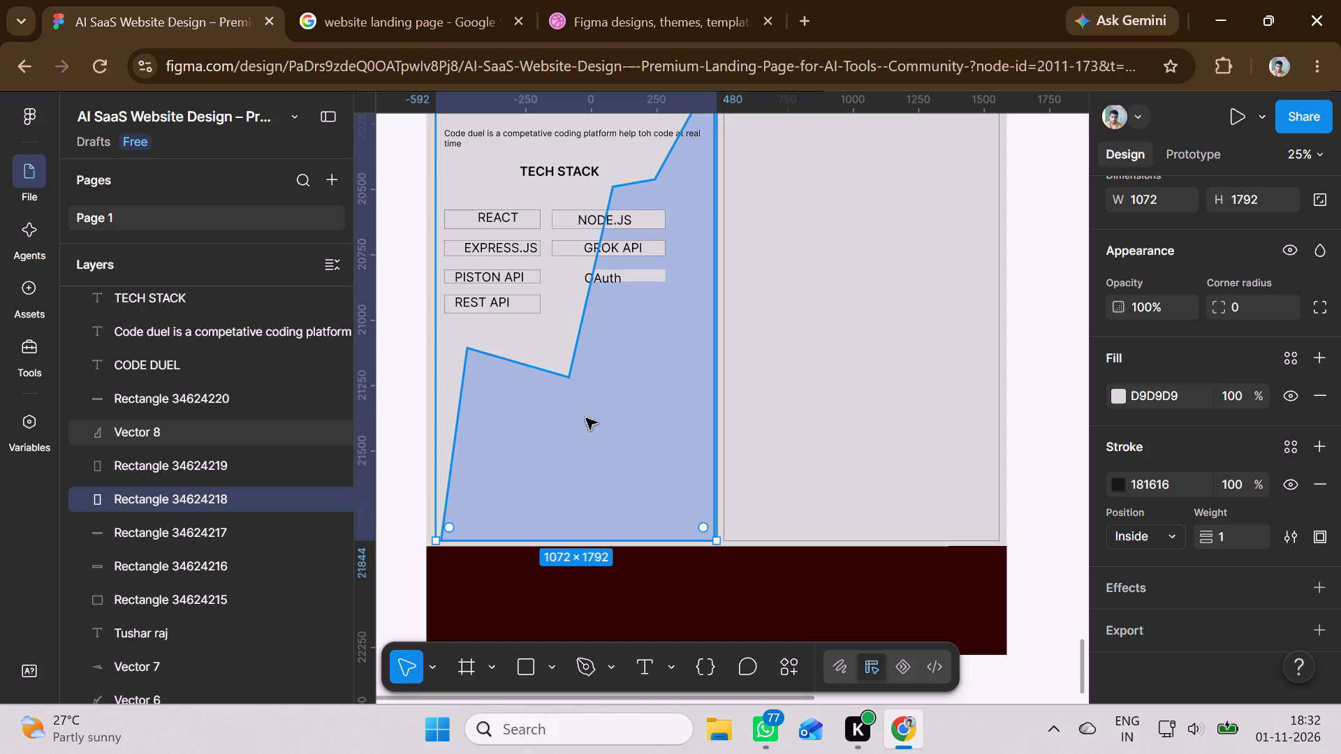
Add a dark grey 333131 stroke to the rectangle behind the OAuth text.
{"action": "left_click", "coordinate": [518, 674]}
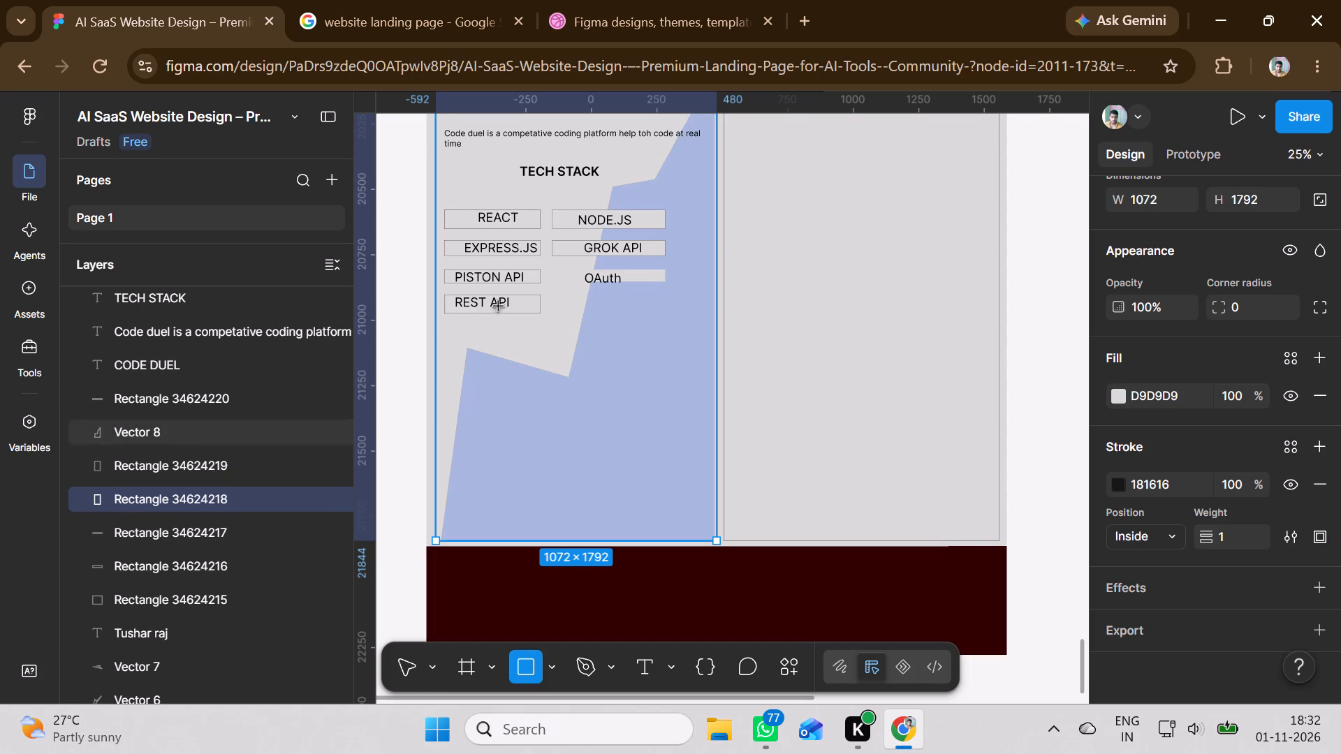
{"action": "left_click", "coordinate": [410, 670]}
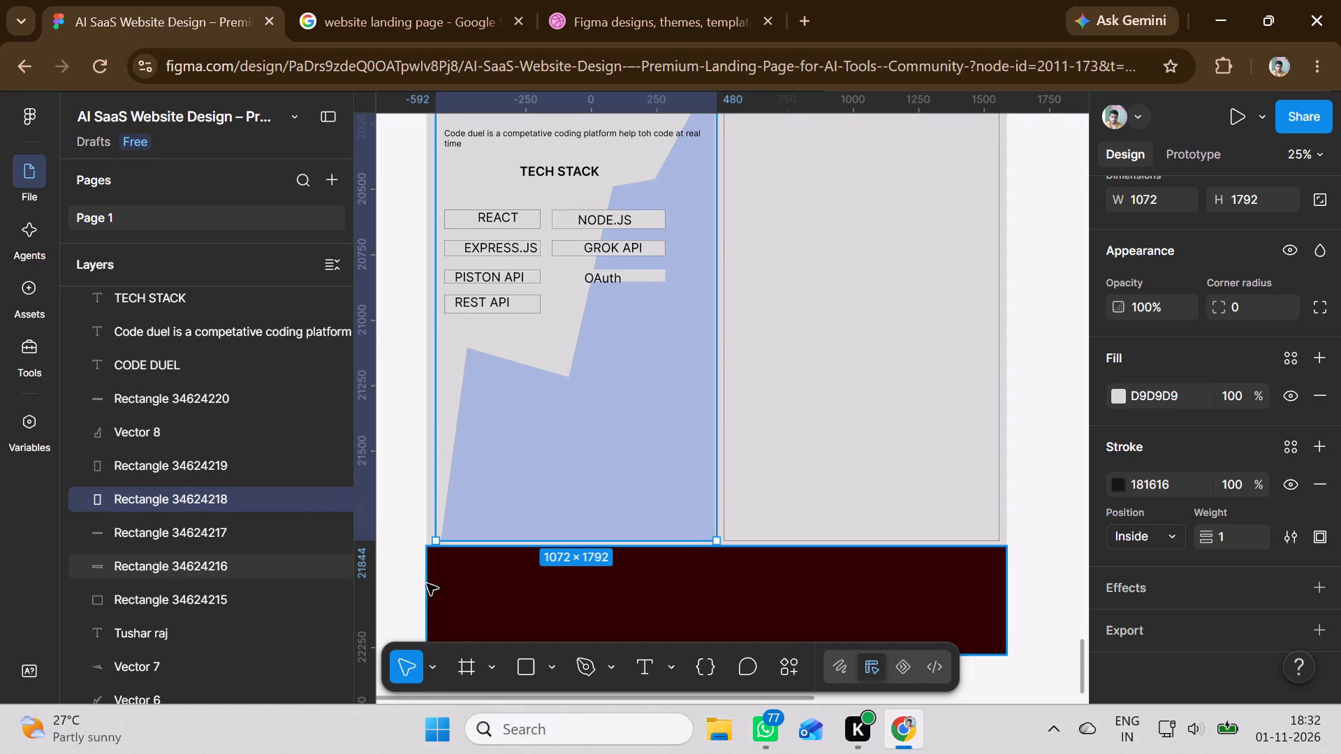
{"action": "left_click", "coordinate": [604, 277]}
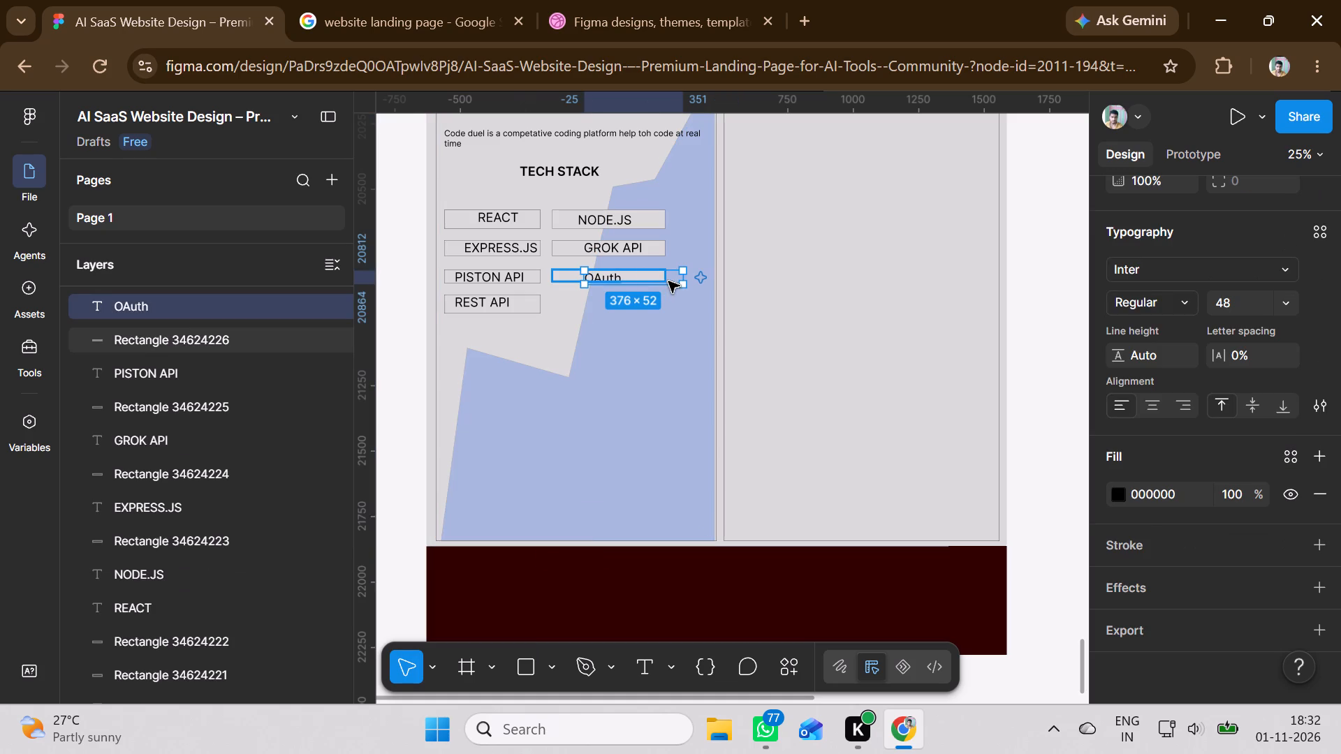
{"action": "left_click", "coordinate": [661, 279]}
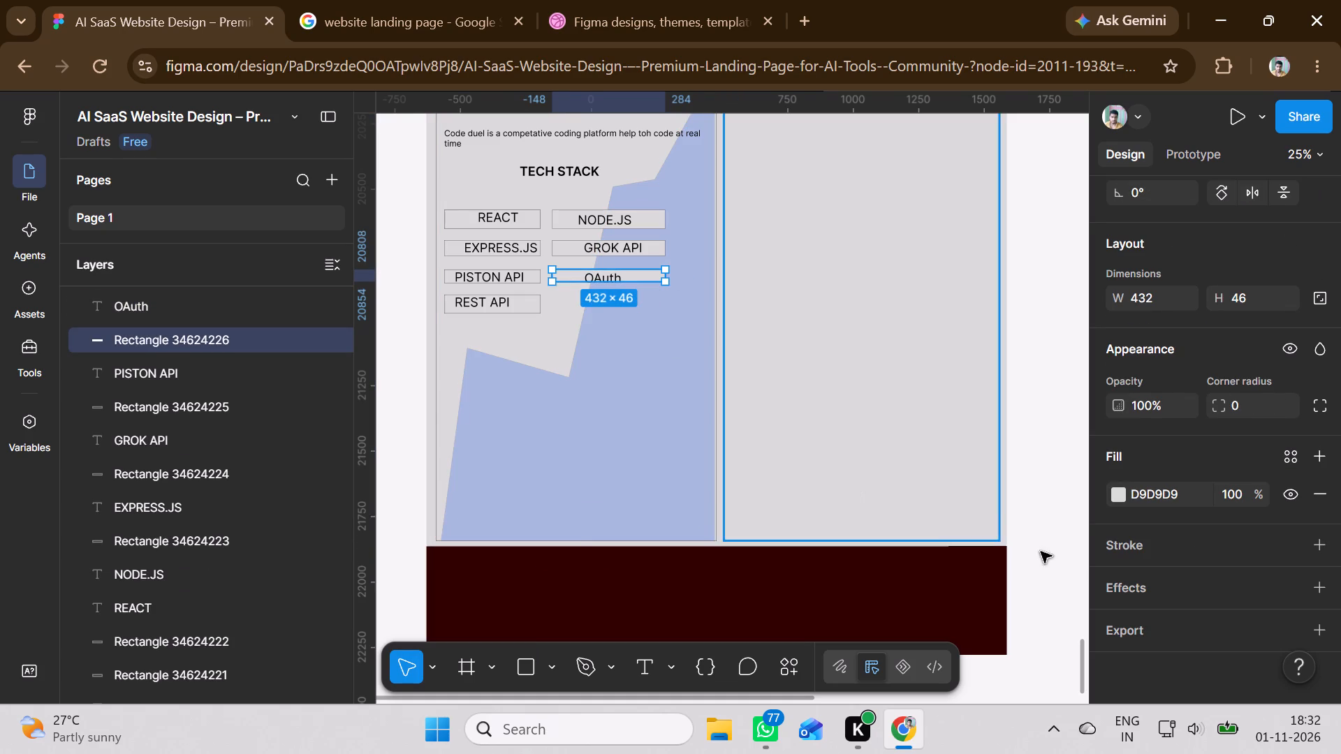
{"action": "left_click", "coordinate": [1129, 550]}
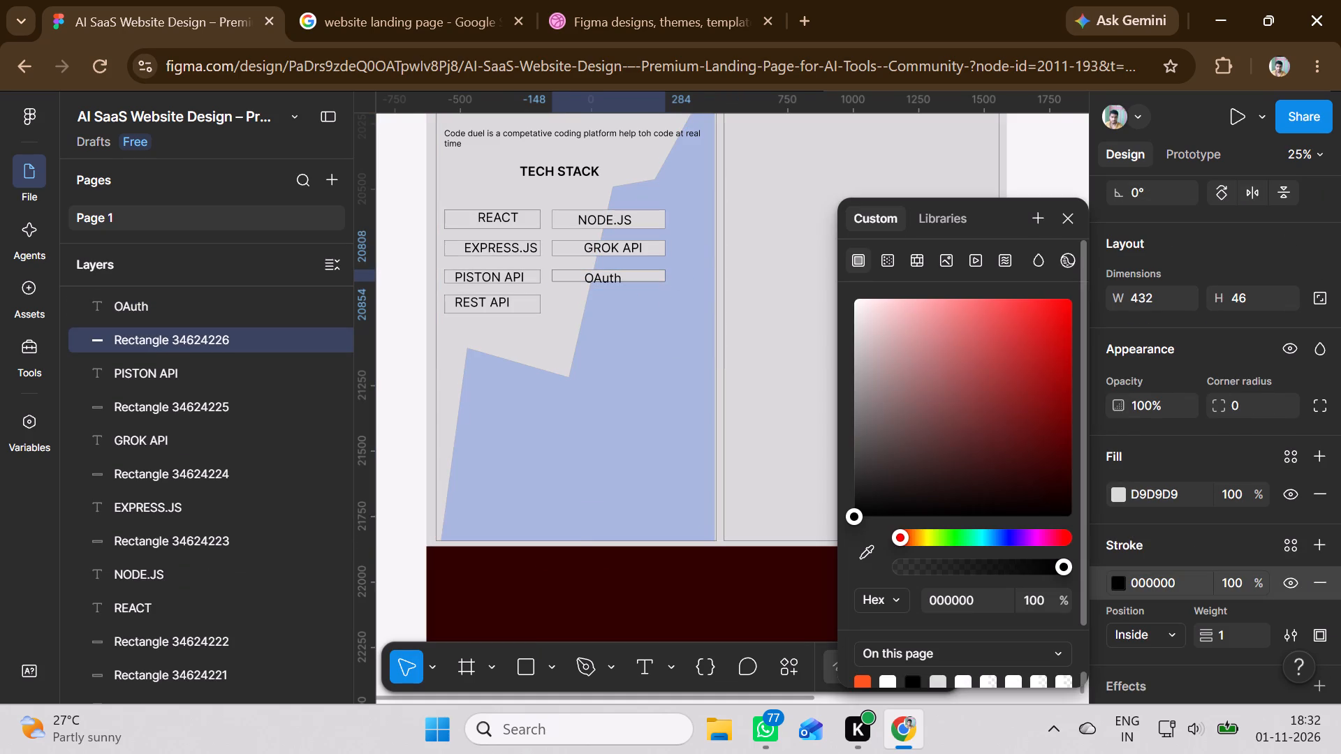
{"action": "left_click", "coordinate": [863, 473]}
{"action": "left_click", "coordinate": [840, 168]}
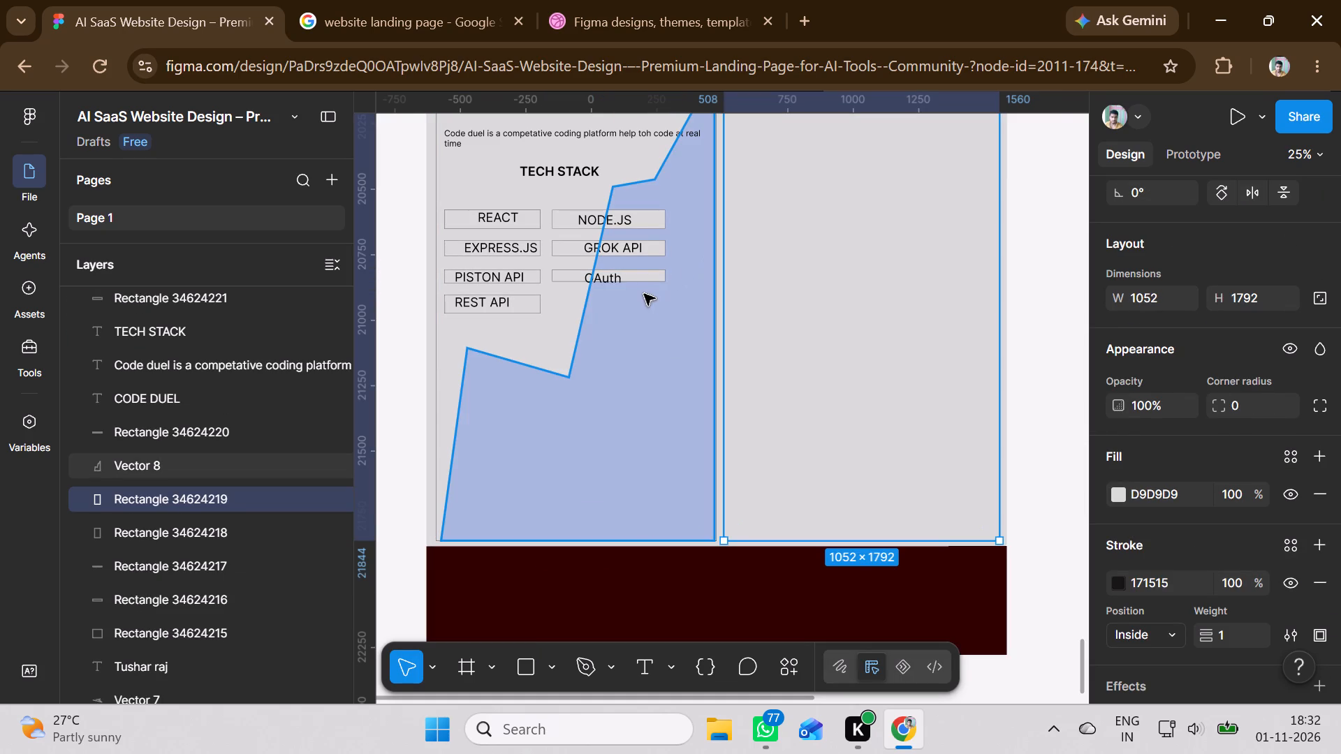
Extend the OAuth rectangle downward to a height of 56.
{"action": "left_click", "coordinate": [641, 280]}
{"action": "left_click", "coordinate": [650, 283]}
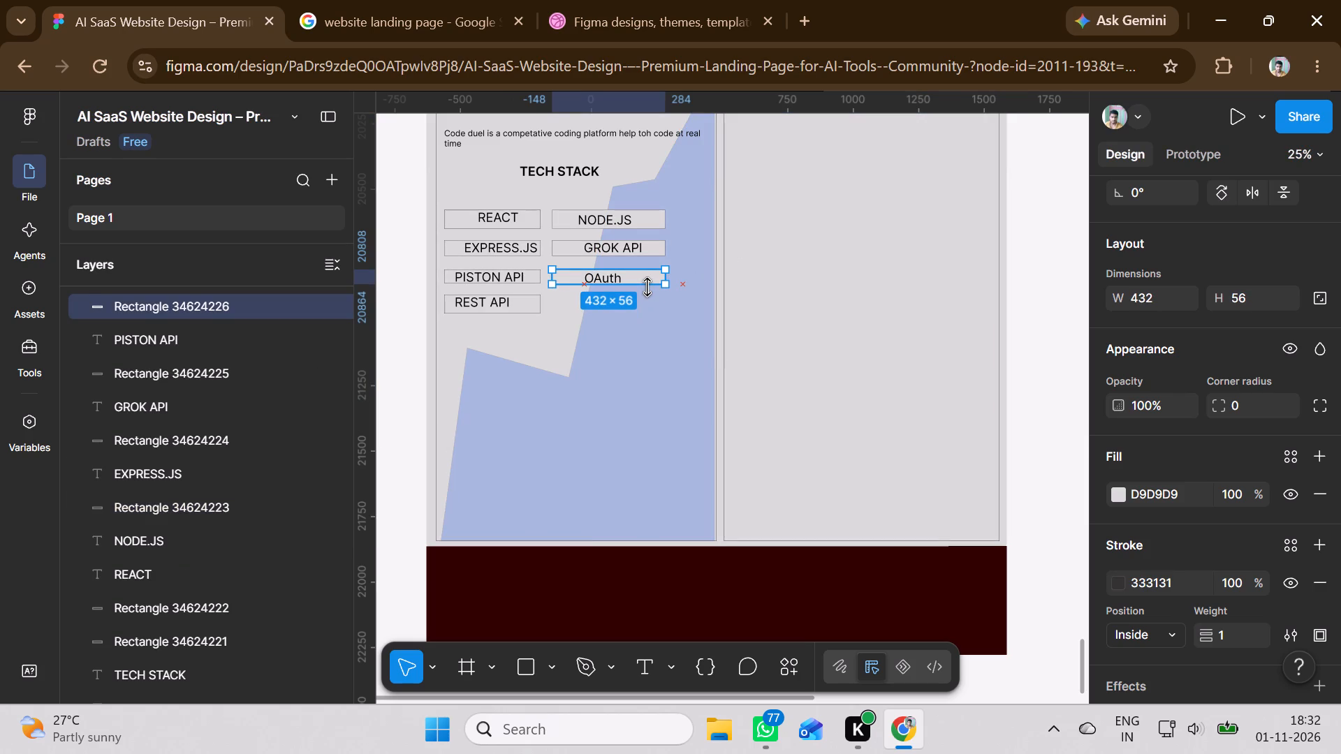
{"action": "left_click", "coordinate": [564, 336]}
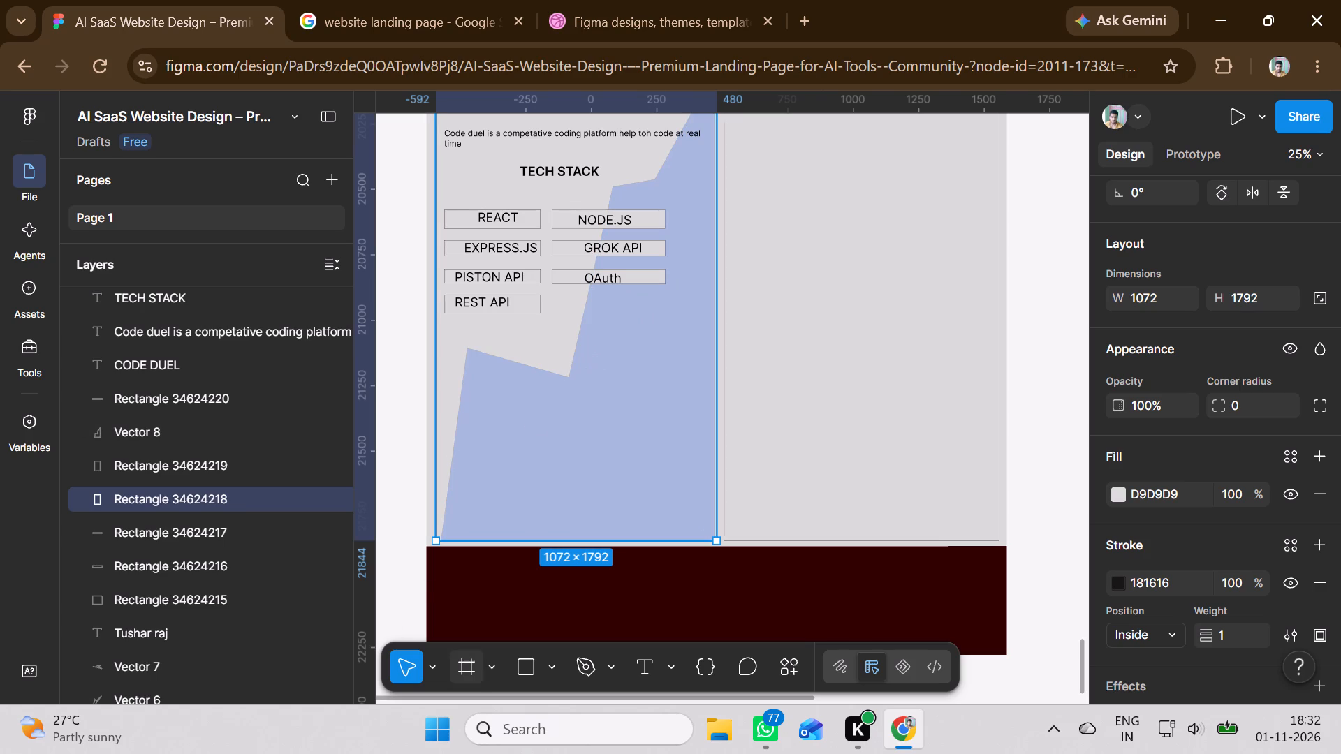
Draw a rectangle about 480 × 72 below the OAuth box, beside the REST API box.
{"action": "left_click", "coordinate": [519, 665]}
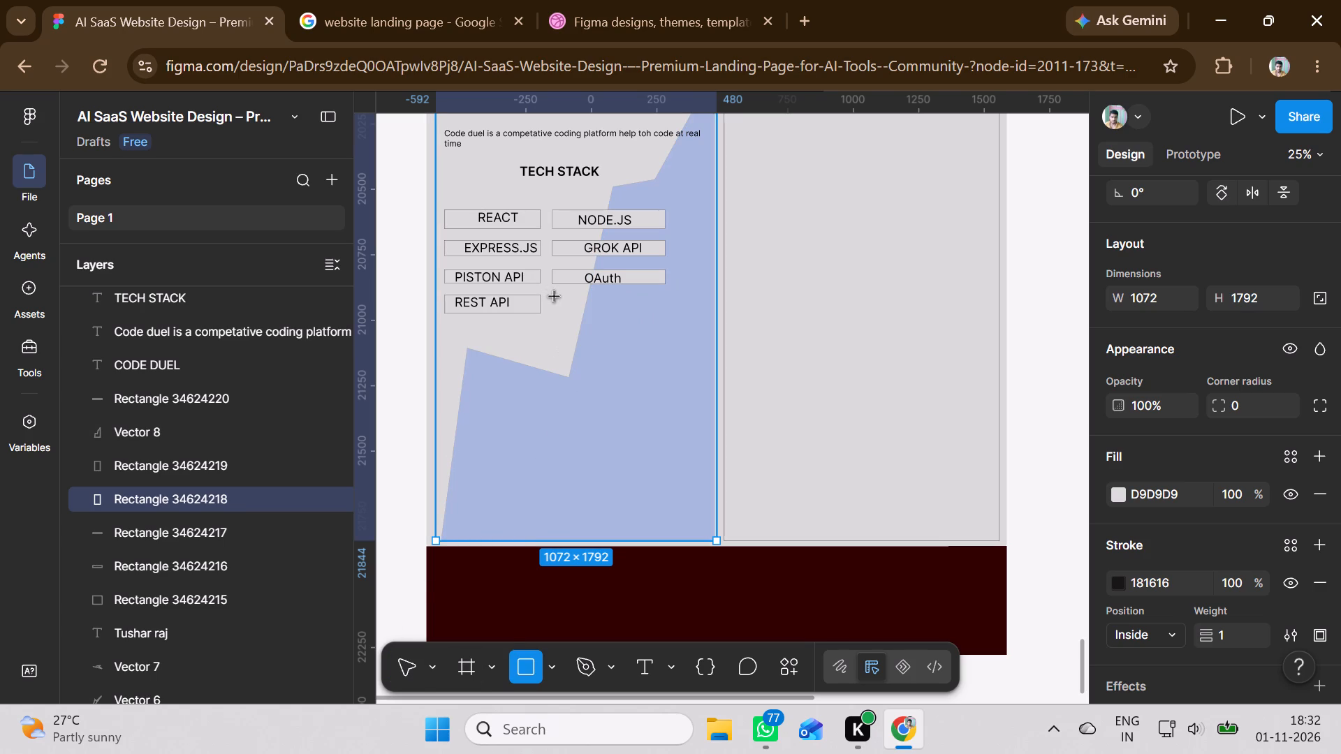
{"action": "left_click_drag", "start_coordinate": [555, 295], "coordinate": [579, 304]}
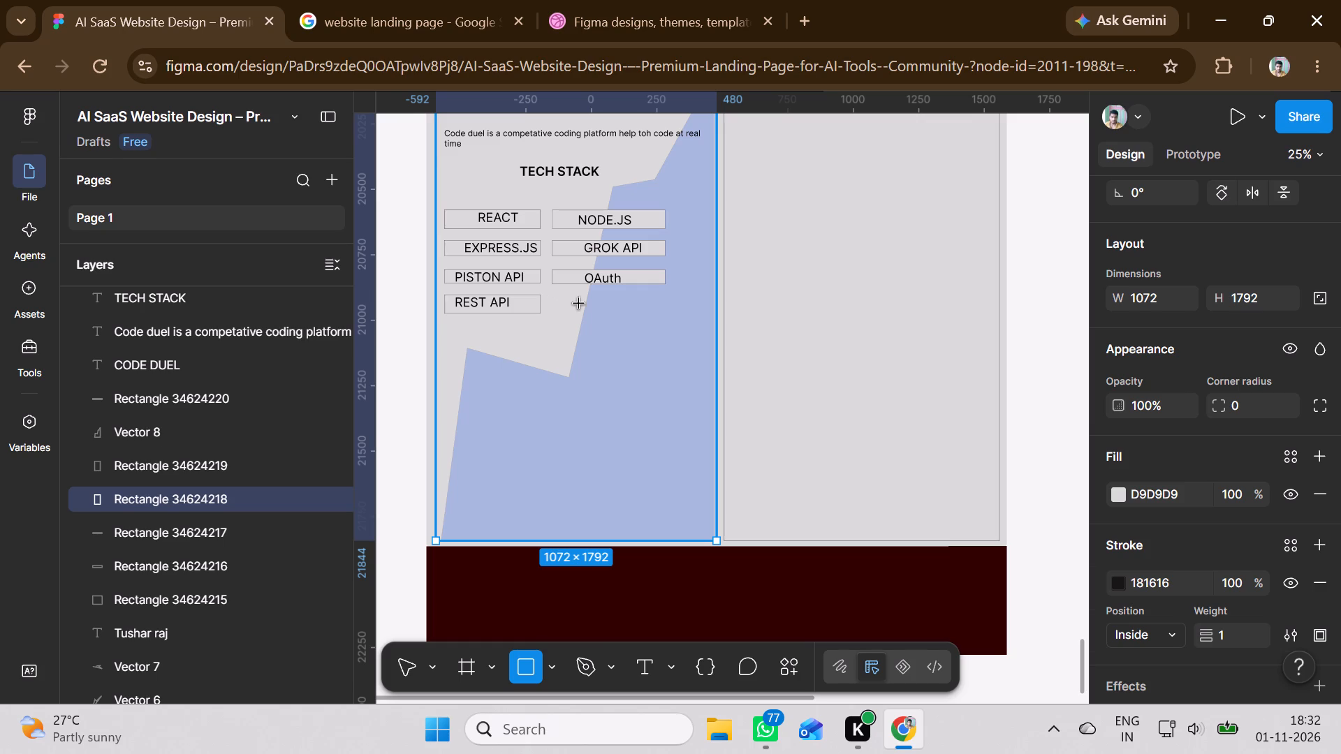
{"action": "left_click_drag", "start_coordinate": [579, 304], "coordinate": [666, 316]}
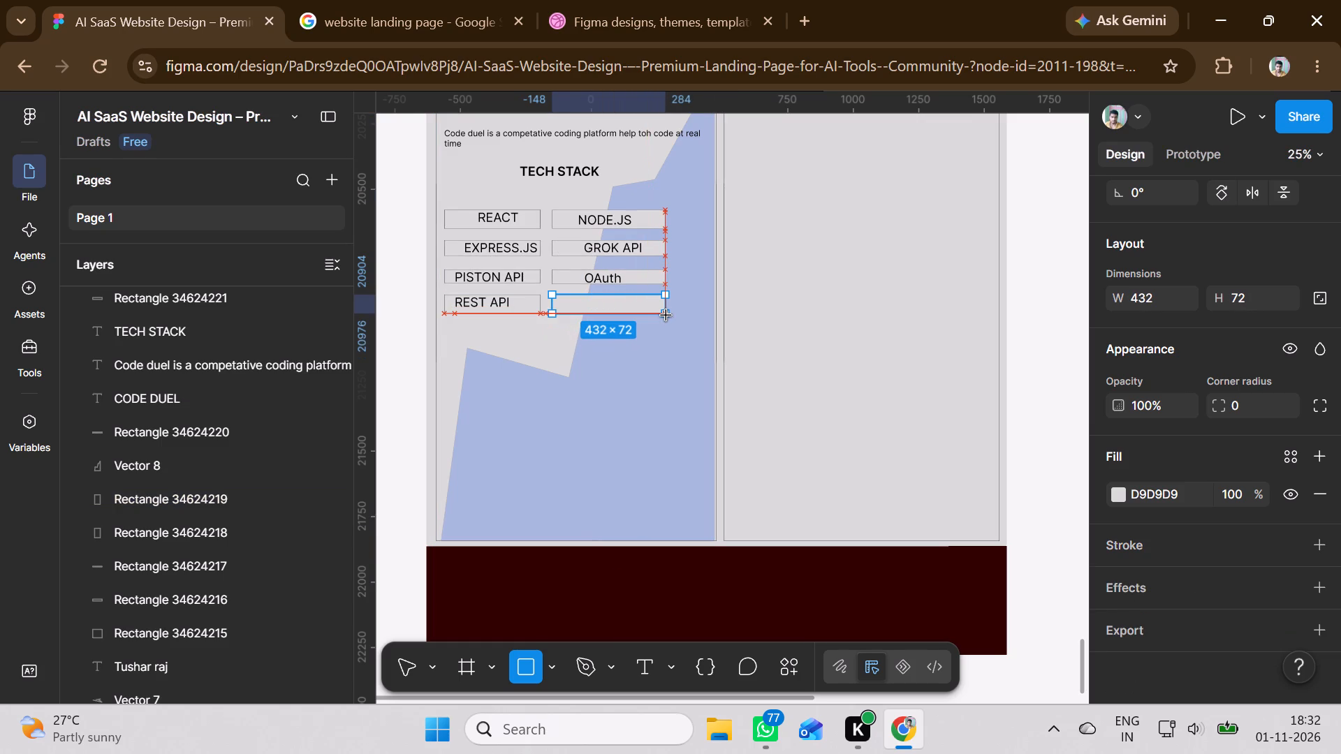
{"action": "left_click_drag", "start_coordinate": [666, 316], "coordinate": [678, 316]}
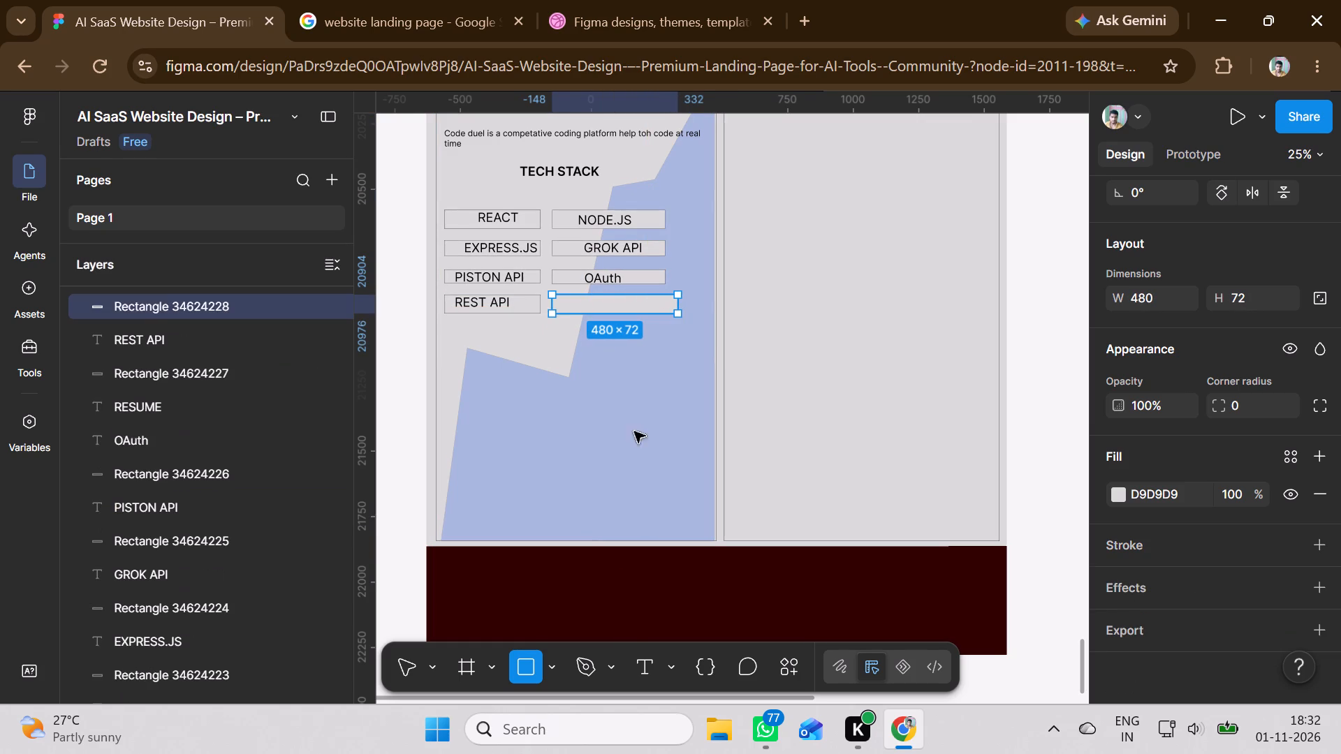
Add an Authentication text box about 480 × 72 over the blank rectangle beside REST API.
{"action": "left_click", "coordinate": [644, 667]}
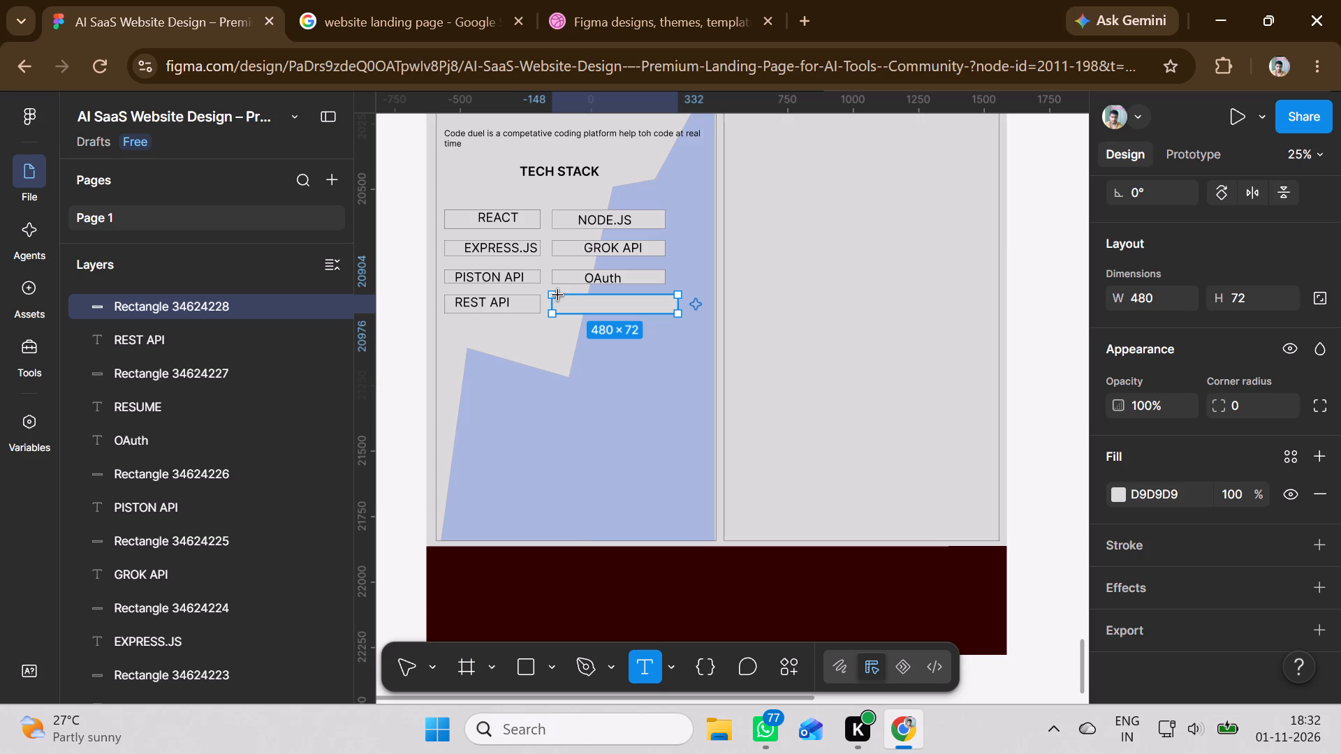
{"action": "left_click_drag", "start_coordinate": [555, 295], "coordinate": [653, 311]}
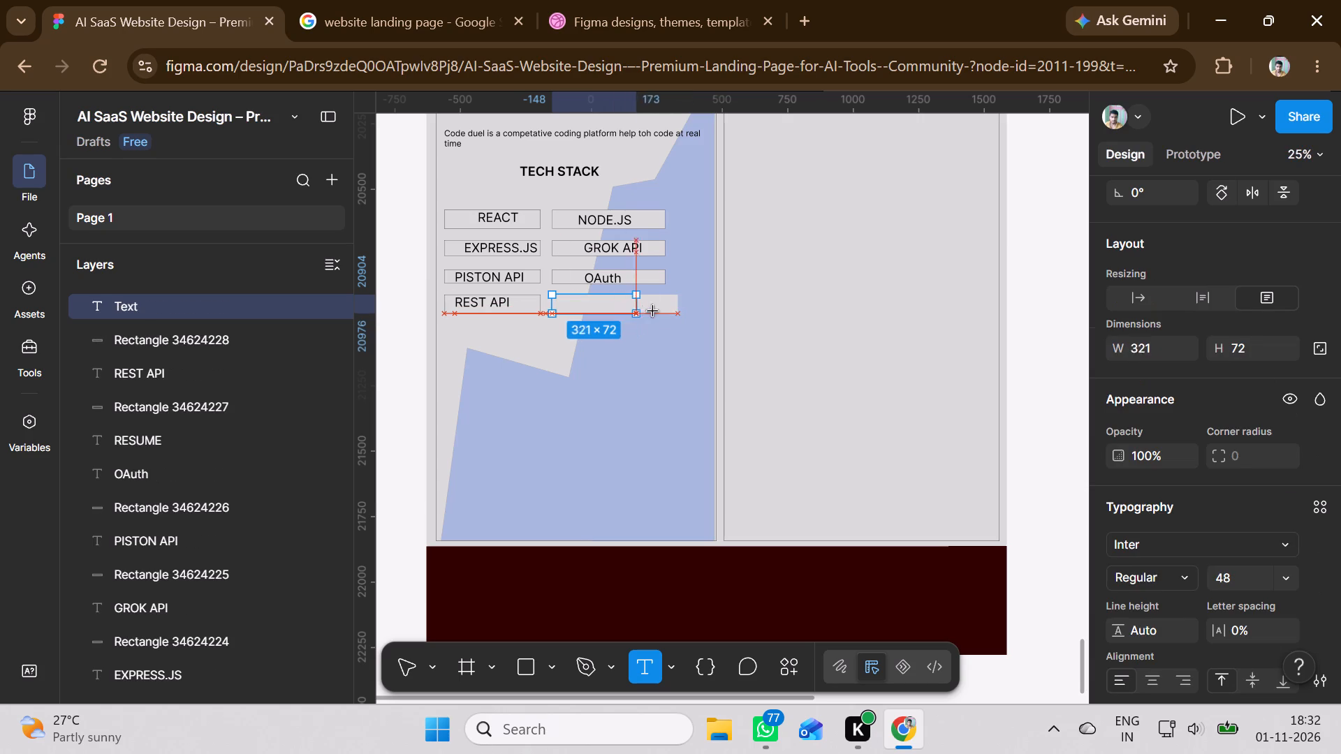
{"action": "left_click_drag", "start_coordinate": [653, 311], "coordinate": [675, 316]}
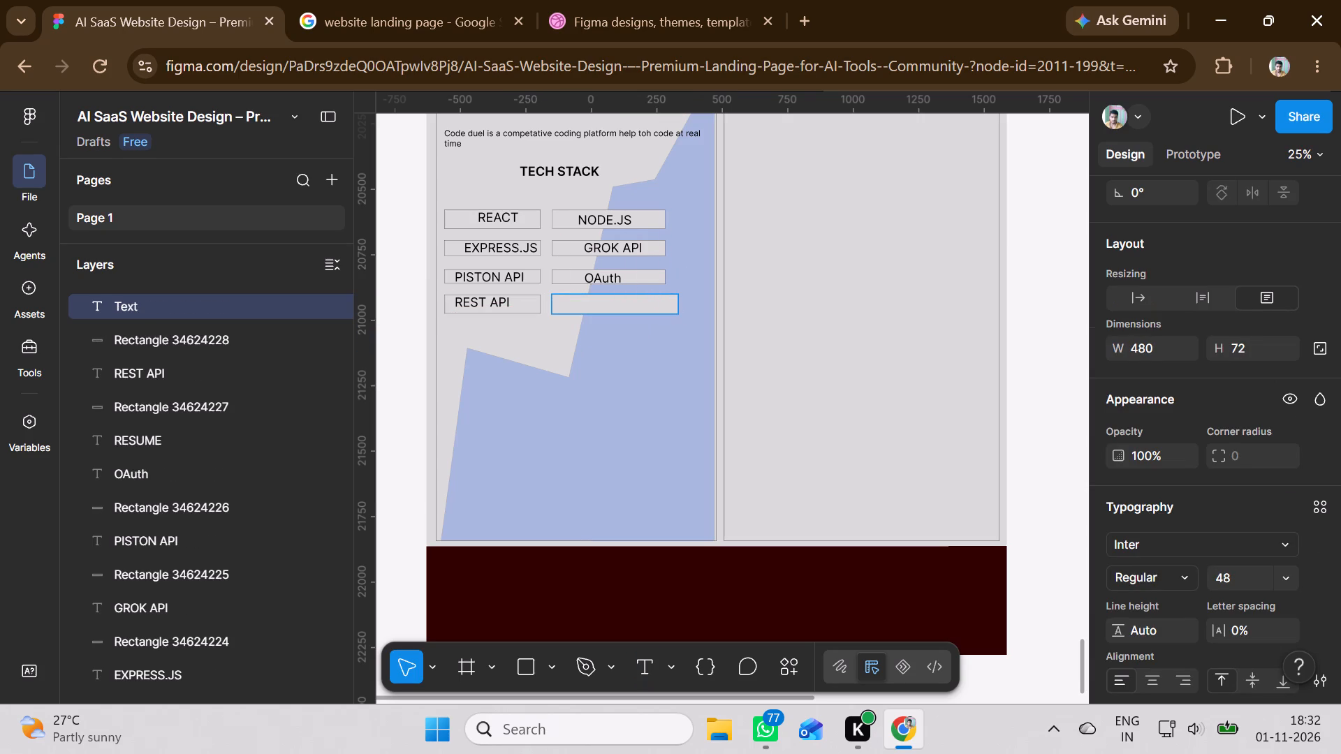
{"action": "type", "text": "Authentication"}
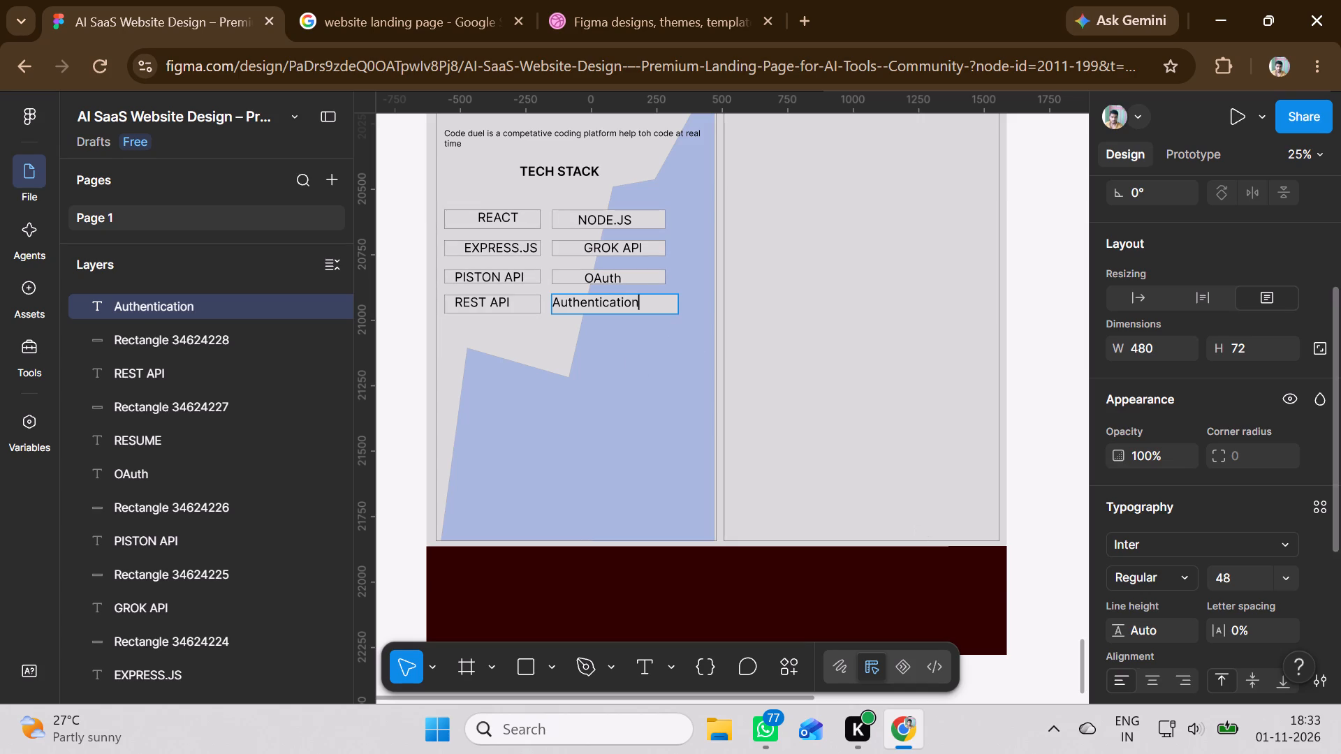
{"action": "left_click", "coordinate": [673, 302]}
{"action": "left_click", "coordinate": [667, 339]}
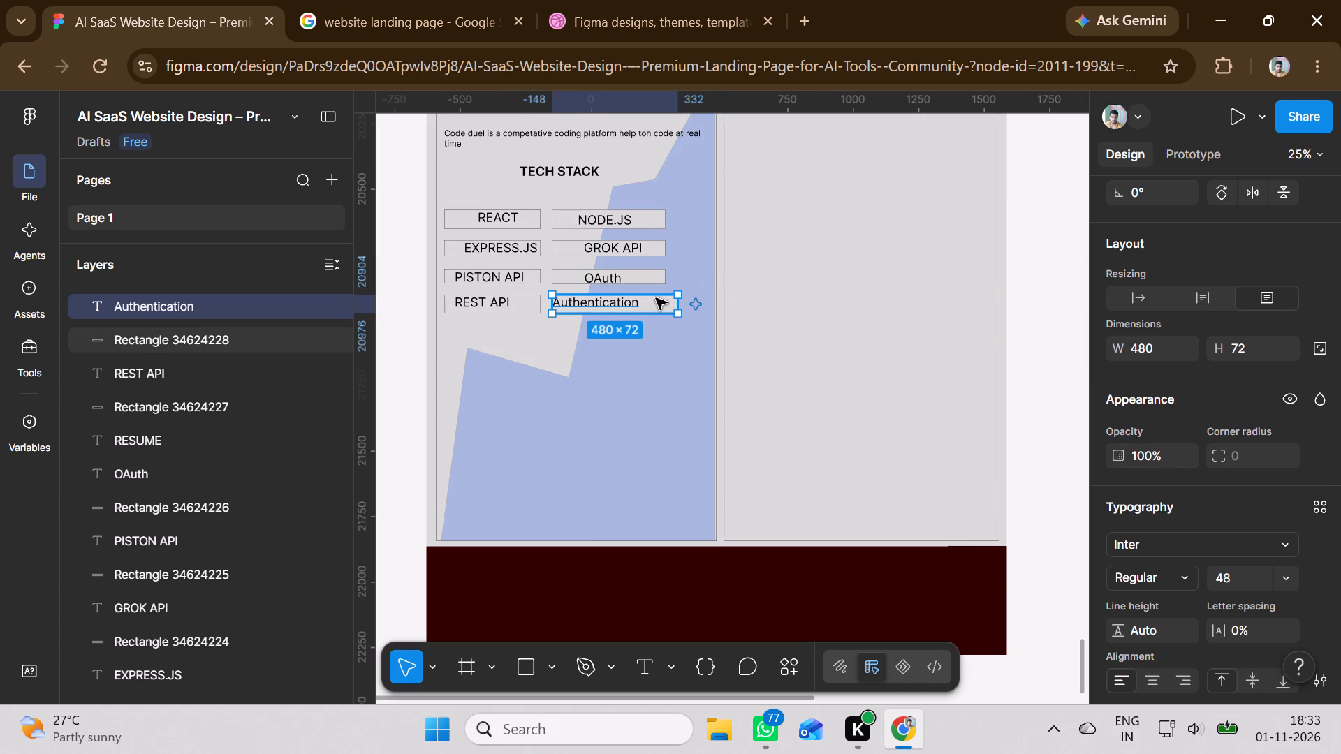
Add a dark grey stroke to the rectangle behind the Authentication text.
{"action": "left_click", "coordinate": [230, 340]}
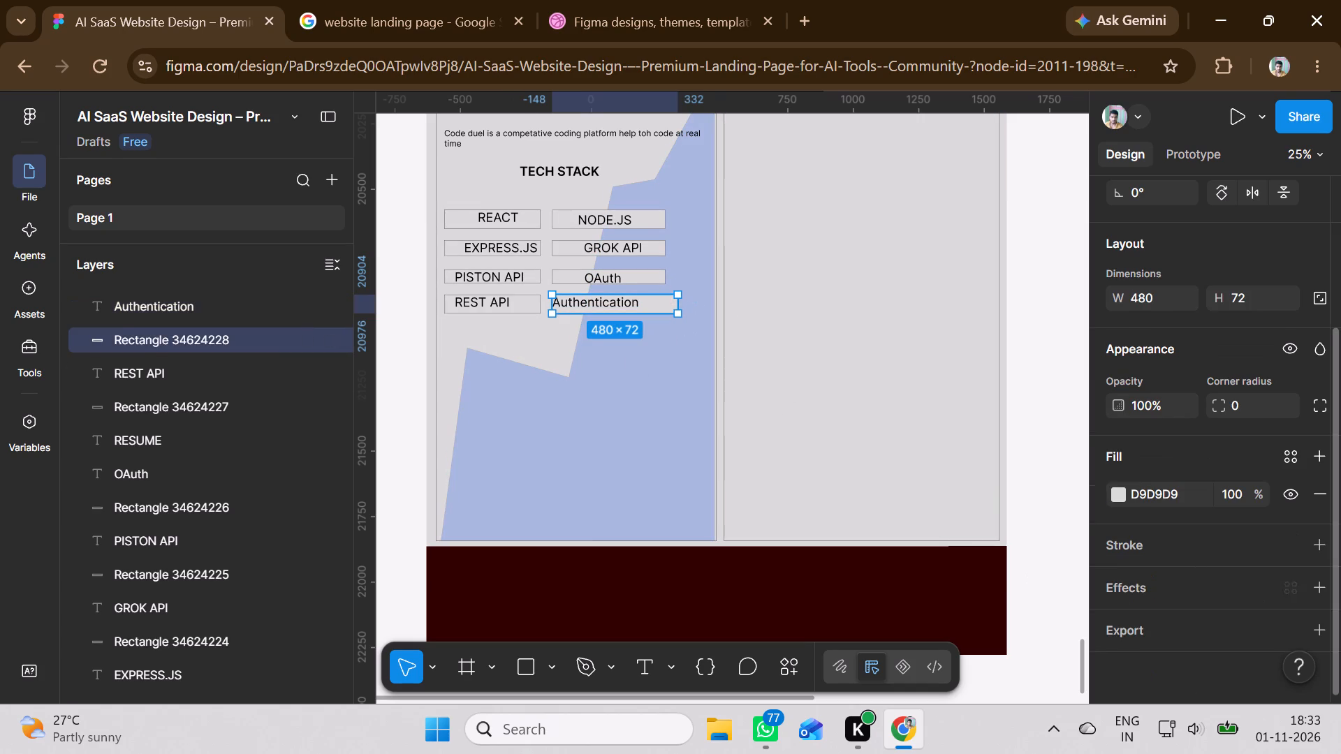
{"action": "left_click", "coordinate": [1185, 545]}
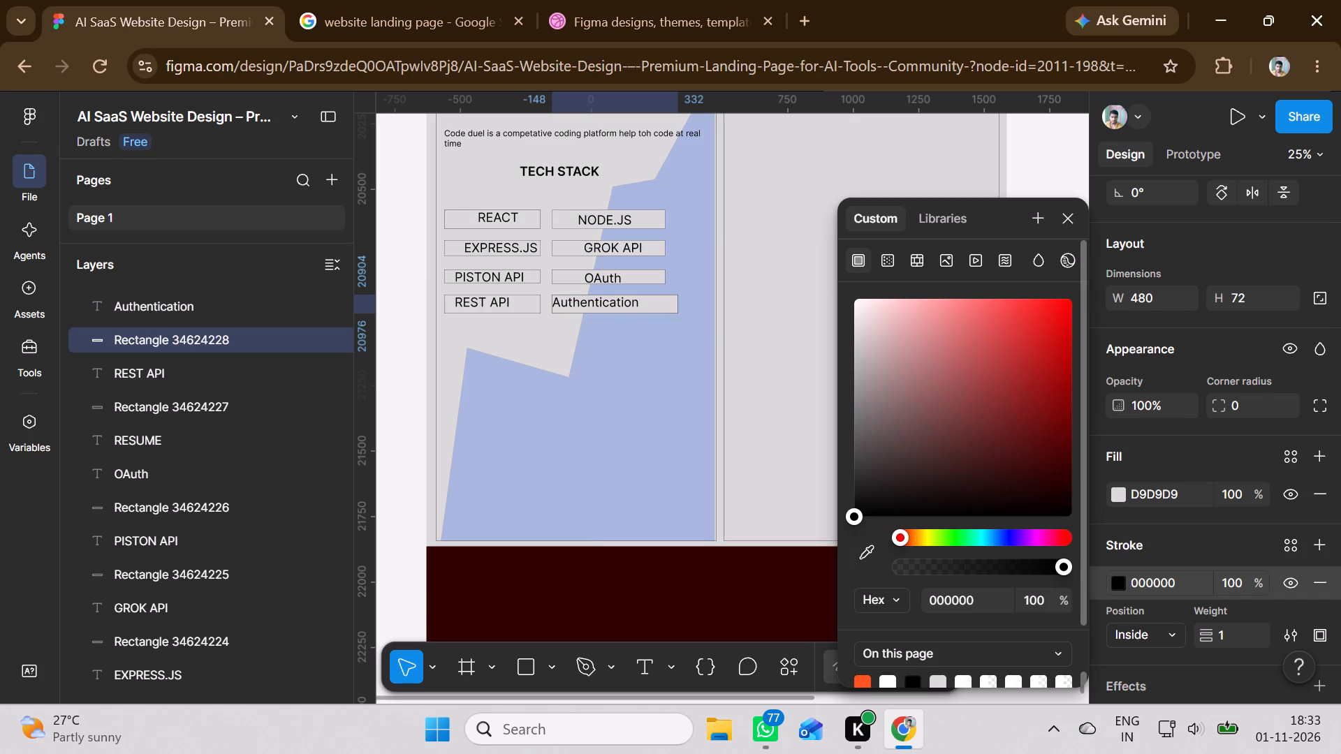
{"action": "left_click", "coordinate": [860, 464]}
{"action": "left_click", "coordinate": [539, 464]}
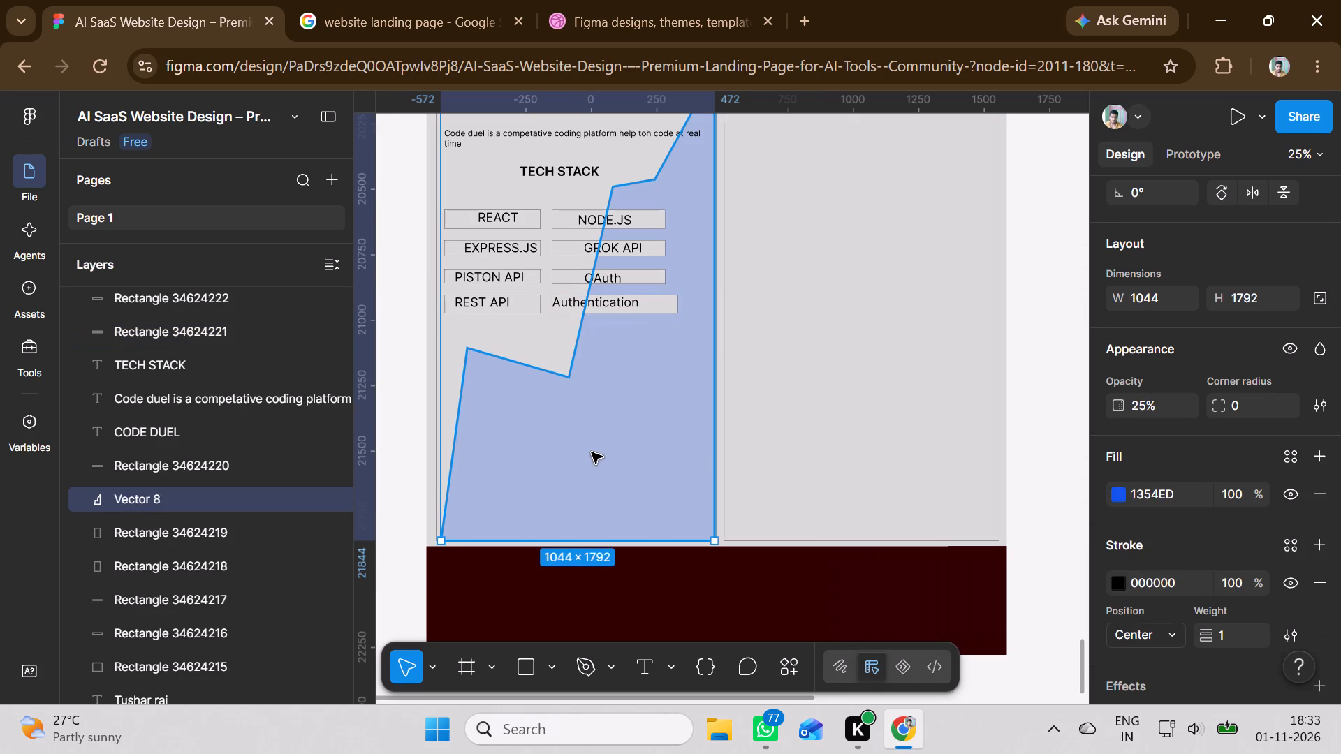
Draw a heading rectangle about 880 × 156 at the top of the empty card beside CODE DUEL.
{"action": "scroll", "coordinate": [592, 452], "scroll_direction": "up", "scroll_amount": 2}
{"action": "scroll", "coordinate": [592, 452], "scroll_direction": "down", "scroll_amount": 1}
{"action": "scroll", "coordinate": [592, 452], "scroll_direction": "up", "scroll_amount": 4}
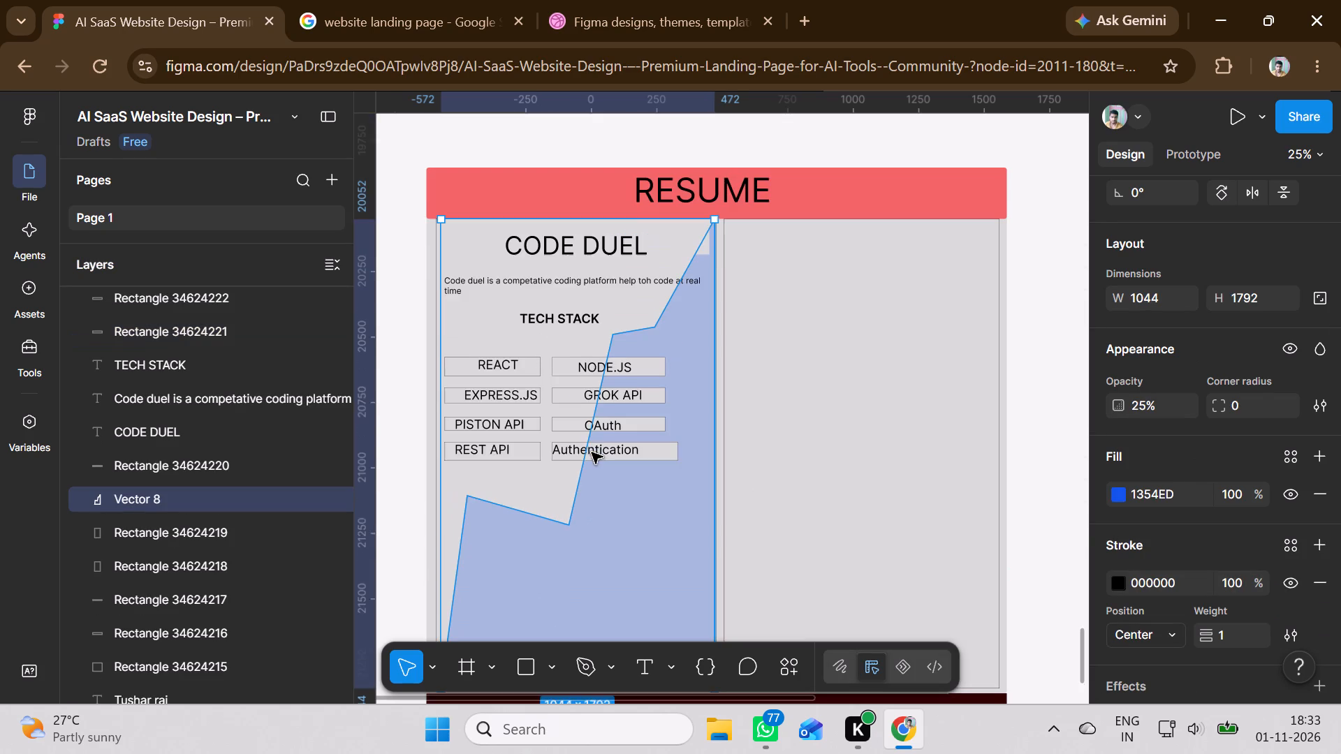
{"action": "scroll", "coordinate": [592, 452], "scroll_direction": "up", "scroll_amount": 2}
{"action": "scroll", "coordinate": [592, 452], "scroll_direction": "down", "scroll_amount": 2}
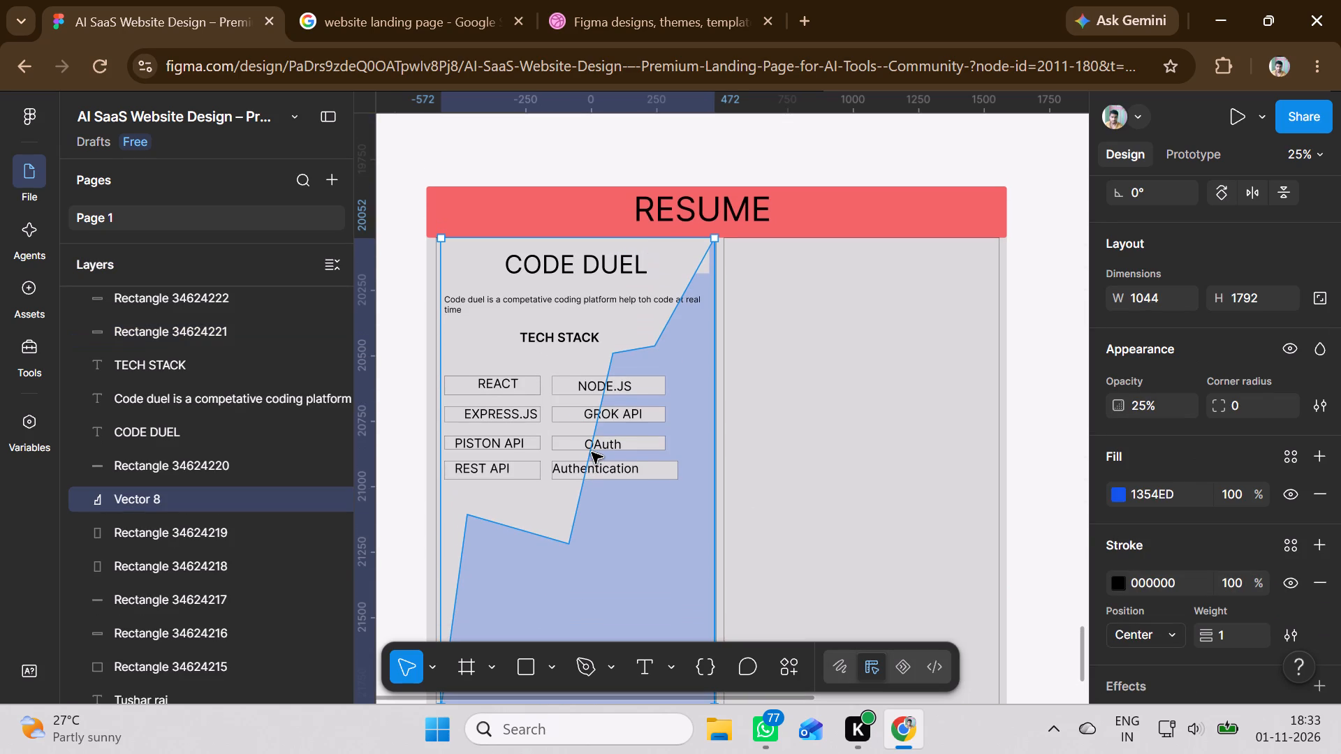
{"action": "scroll", "coordinate": [592, 452], "scroll_direction": "down", "scroll_amount": 2}
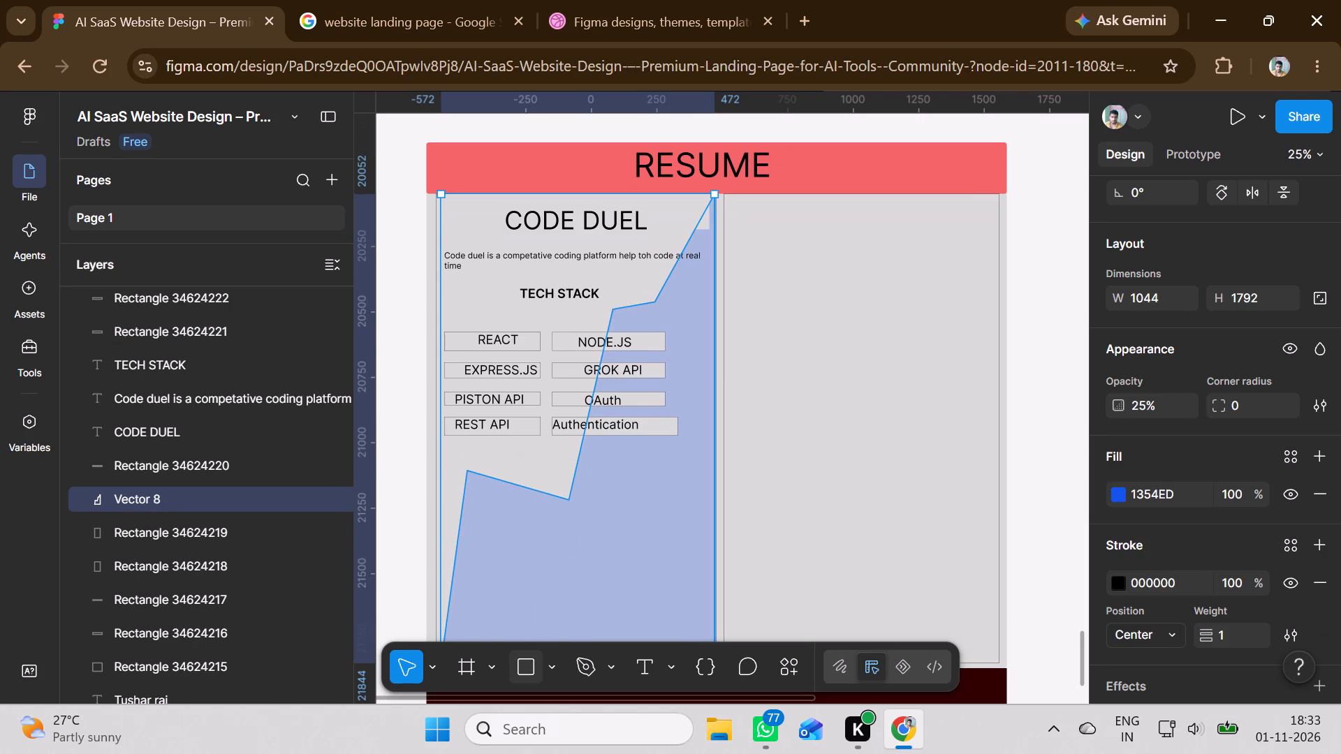
{"action": "left_click", "coordinate": [531, 665]}
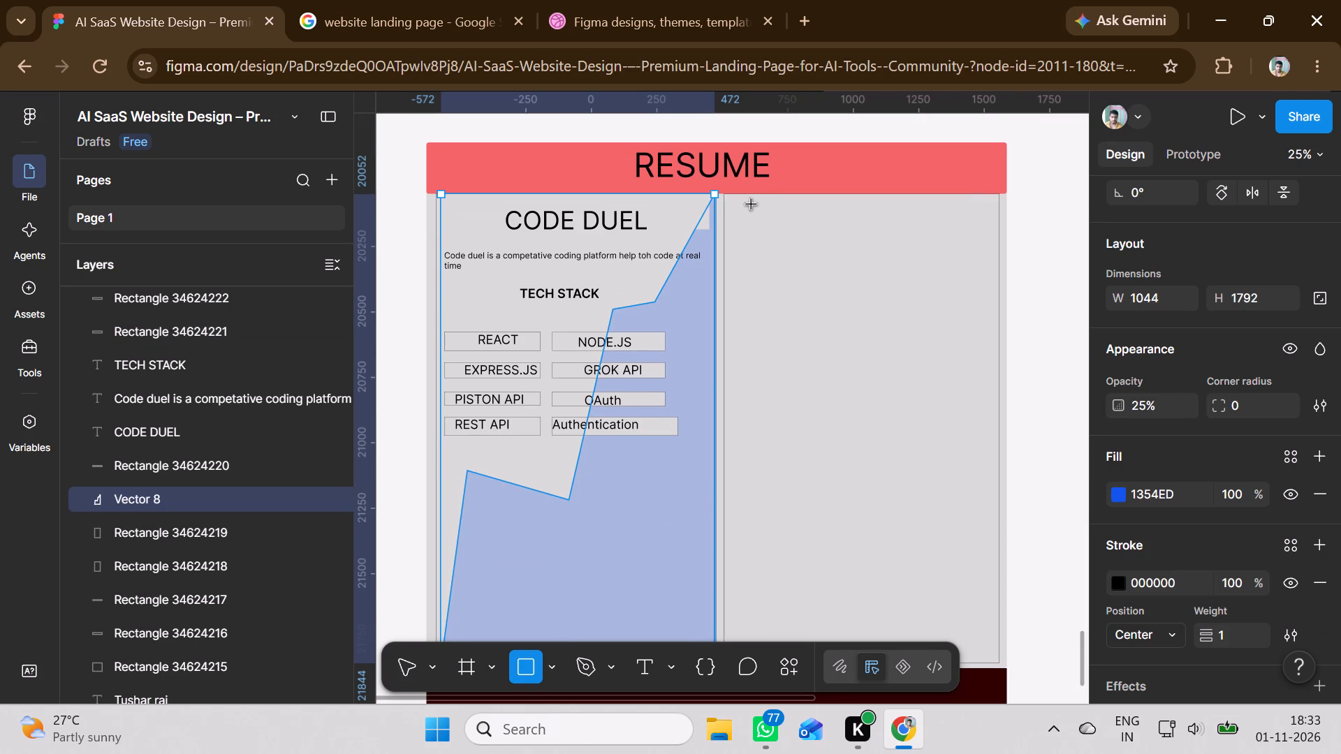
{"action": "left_click_drag", "start_coordinate": [752, 205], "coordinate": [976, 244]}
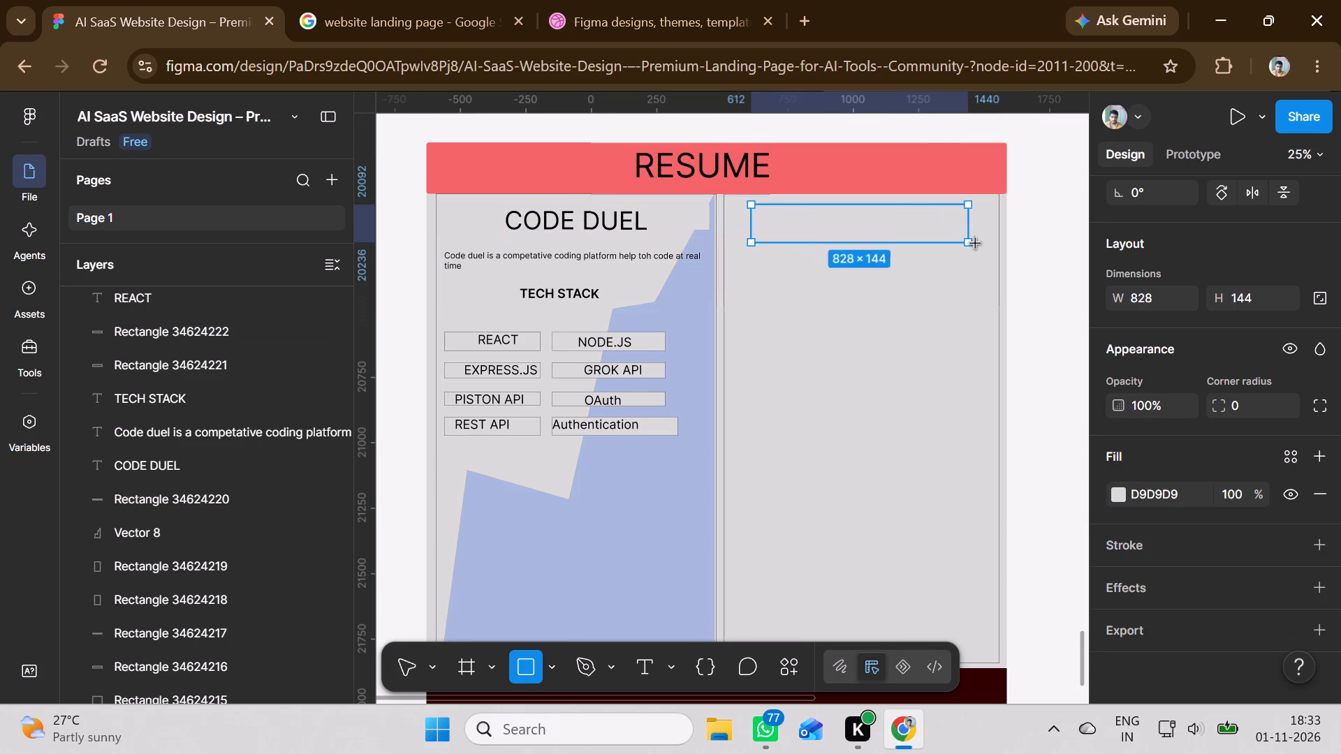
{"action": "left_click_drag", "start_coordinate": [976, 244], "coordinate": [982, 245]}
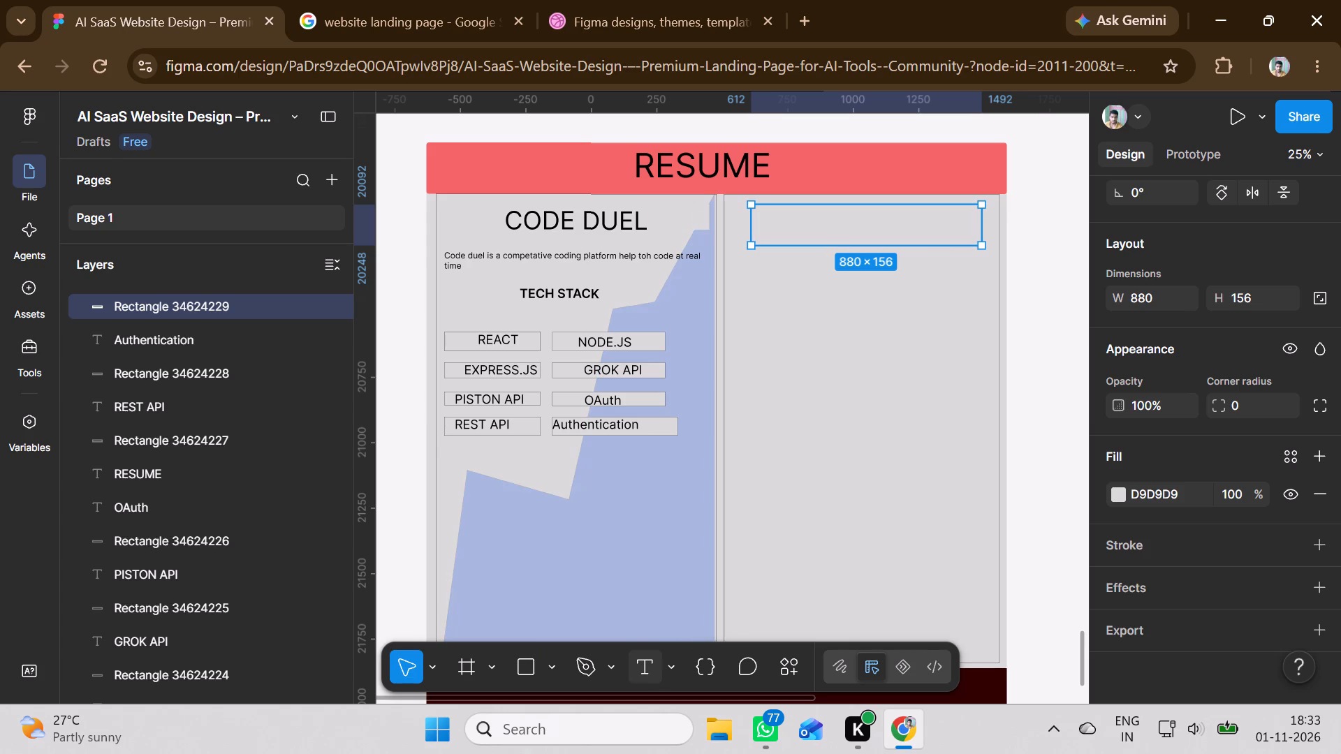
Add the text About Me in a box about 880 × 153 over the blank heading rectangle.
{"action": "left_click", "coordinate": [652, 667]}
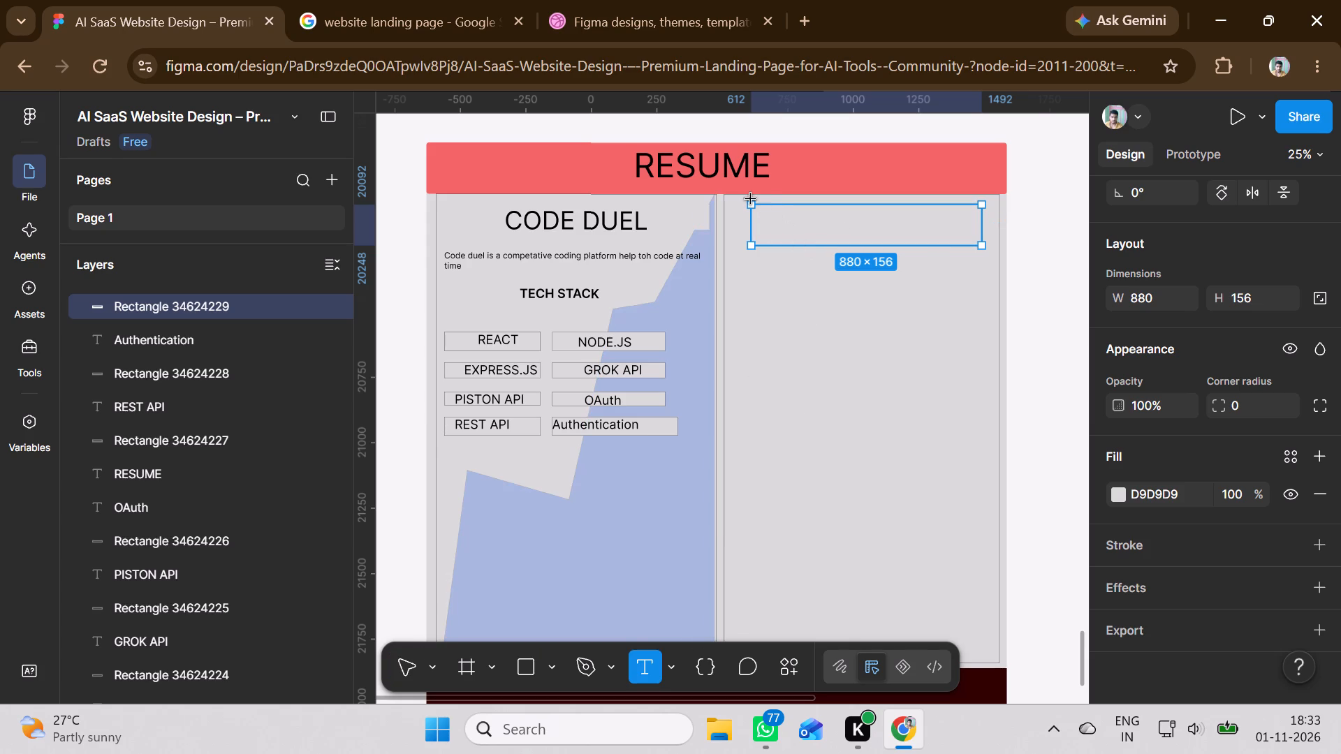
{"action": "left_click_drag", "start_coordinate": [754, 206], "coordinate": [968, 255]}
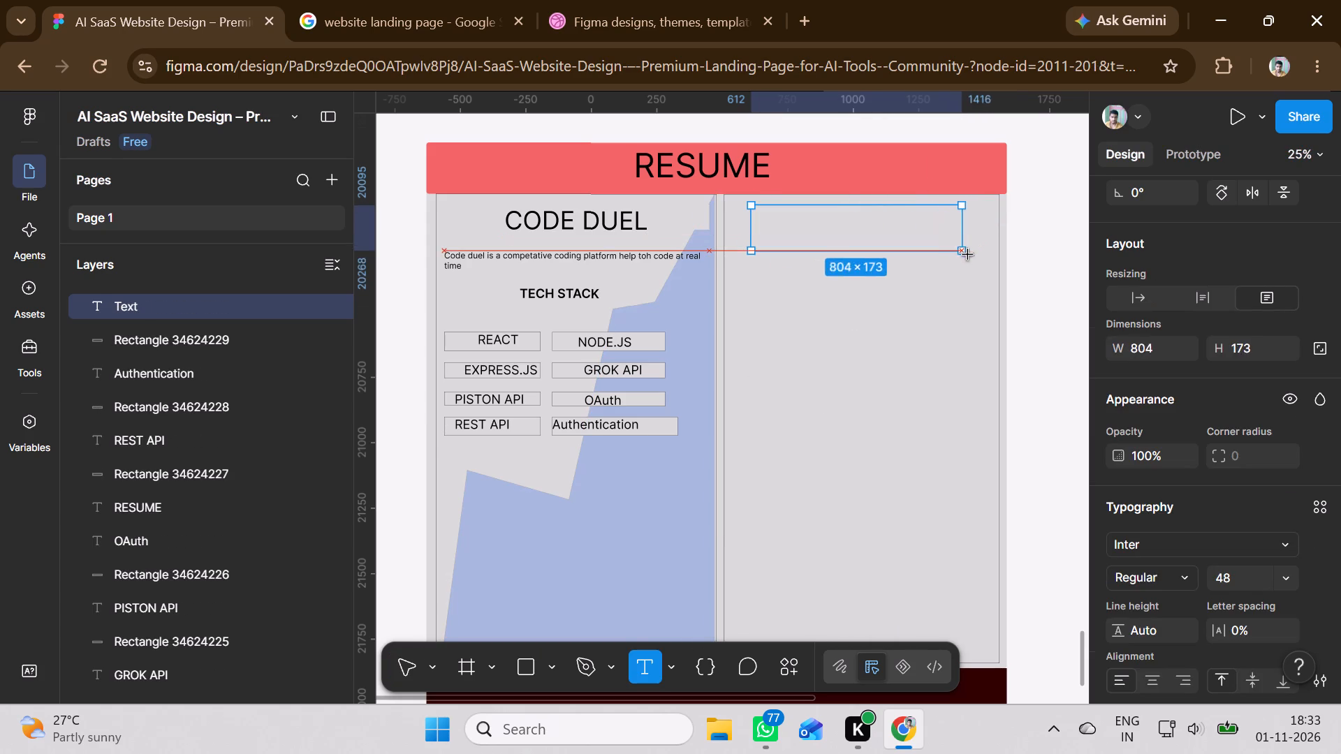
{"action": "left_click_drag", "start_coordinate": [968, 255], "coordinate": [980, 244]}
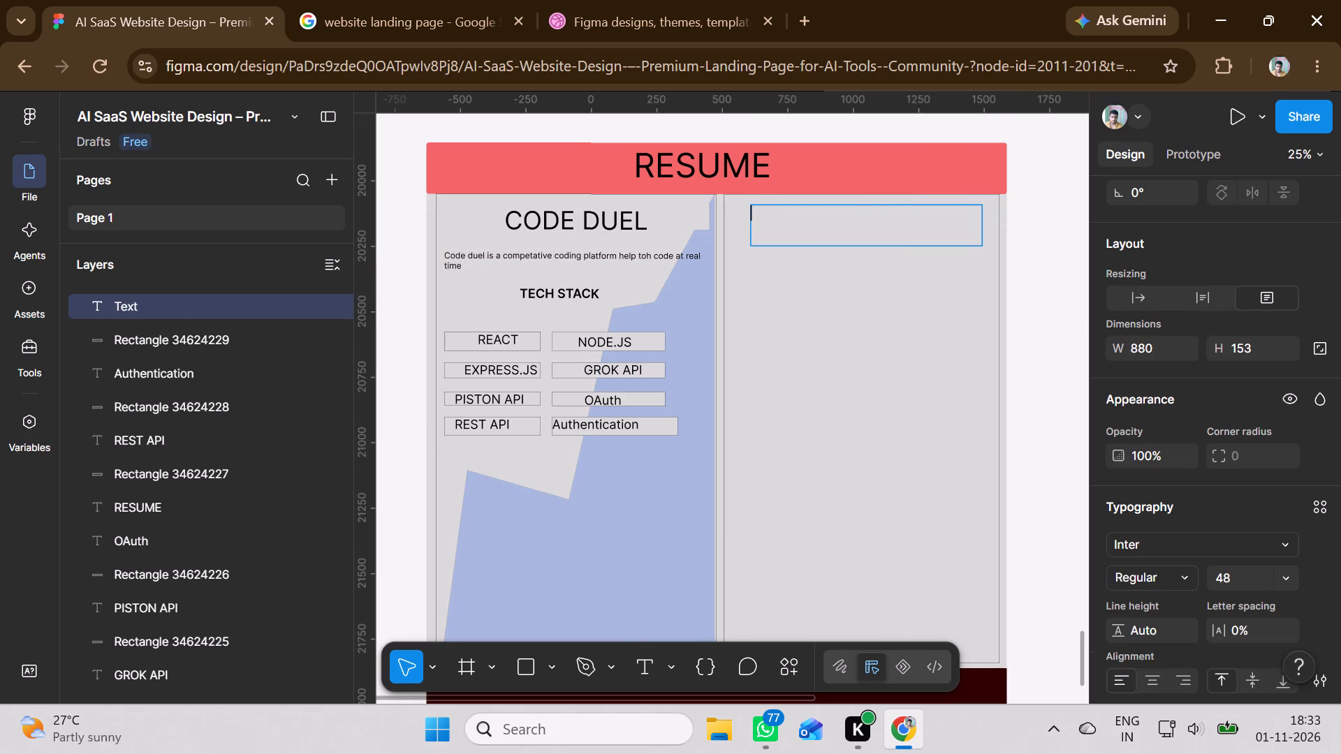
{"action": "type", "text": "Abouyt"}
{"action": "key", "text": "space"}
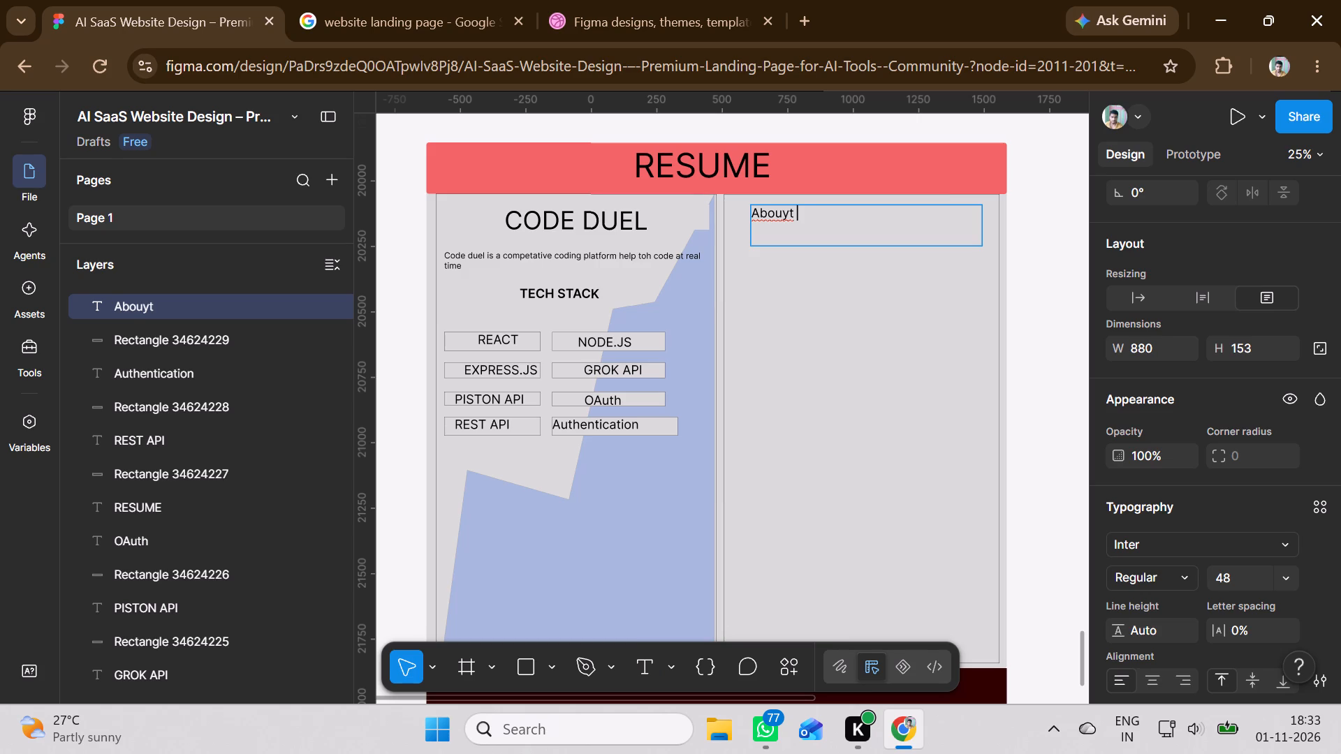
{"action": "key", "text": "BackSpace"}
{"action": "key", "text": "BackSpace"}
{"action": "key", "text": "BackSpace"}
{"action": "type", "text": "t Me"}
{"action": "key", "text": "space"}
Set the About Me text's font size to 96.
{"action": "left_click_drag", "start_coordinate": [823, 207], "coordinate": [750, 212]}
{"action": "scroll", "coordinate": [1180, 500], "scroll_direction": "down", "scroll_amount": 1}
{"action": "scroll", "coordinate": [1180, 500], "scroll_direction": "up", "scroll_amount": 1}
{"action": "scroll", "coordinate": [1180, 500], "scroll_direction": "down", "scroll_amount": 1}
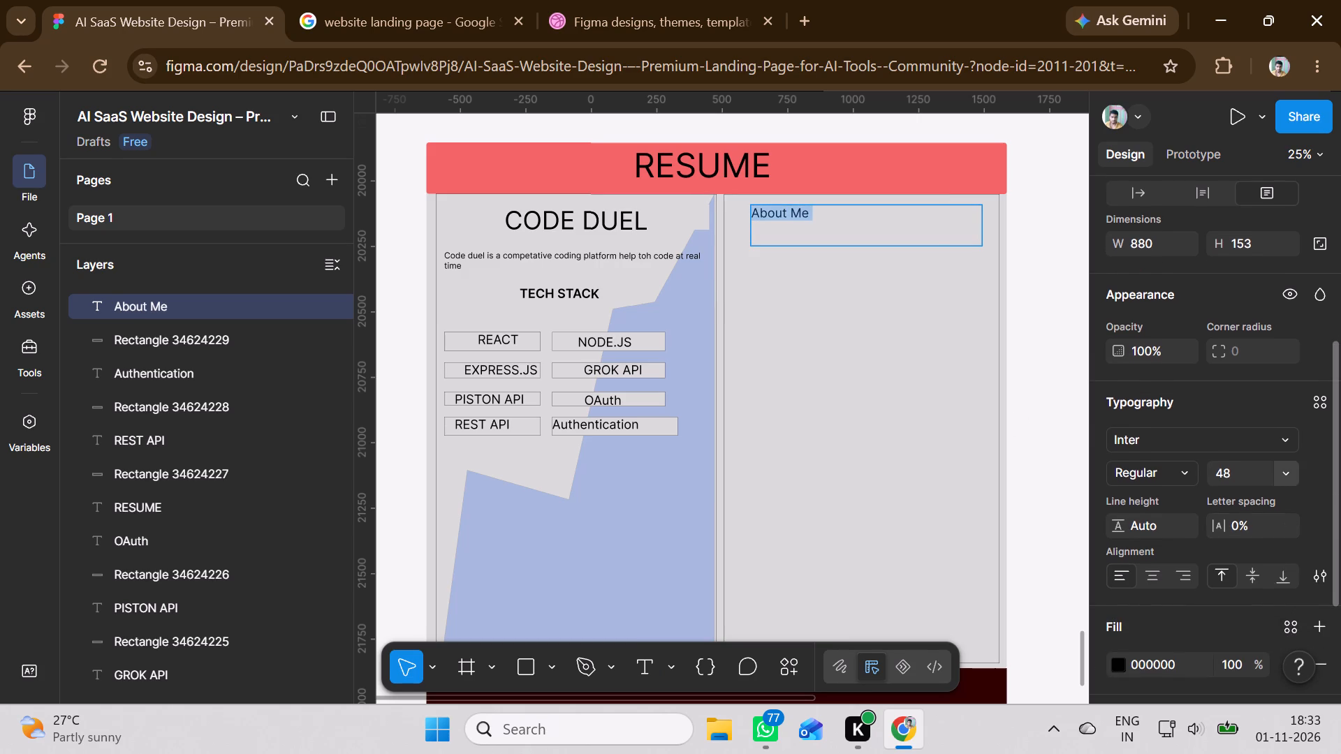
{"action": "left_click", "coordinate": [1293, 478]}
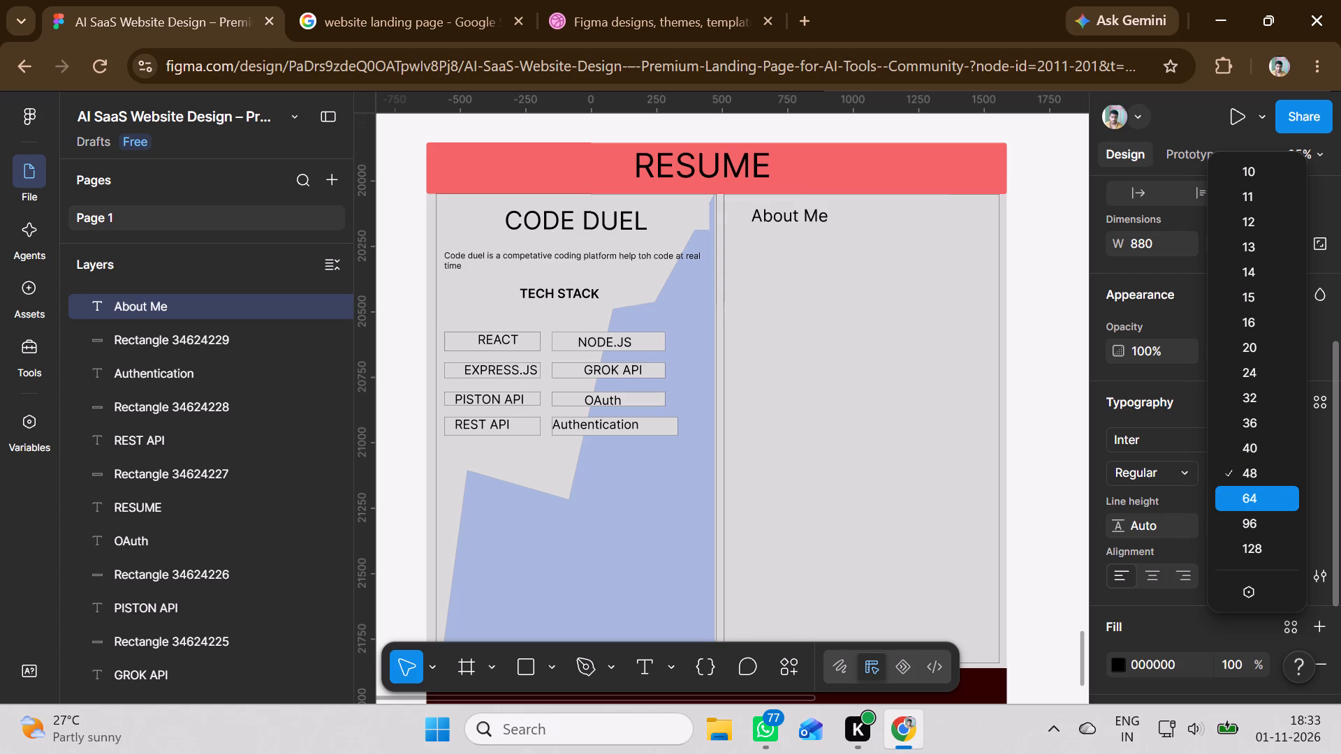
{"action": "left_click", "coordinate": [1277, 518]}
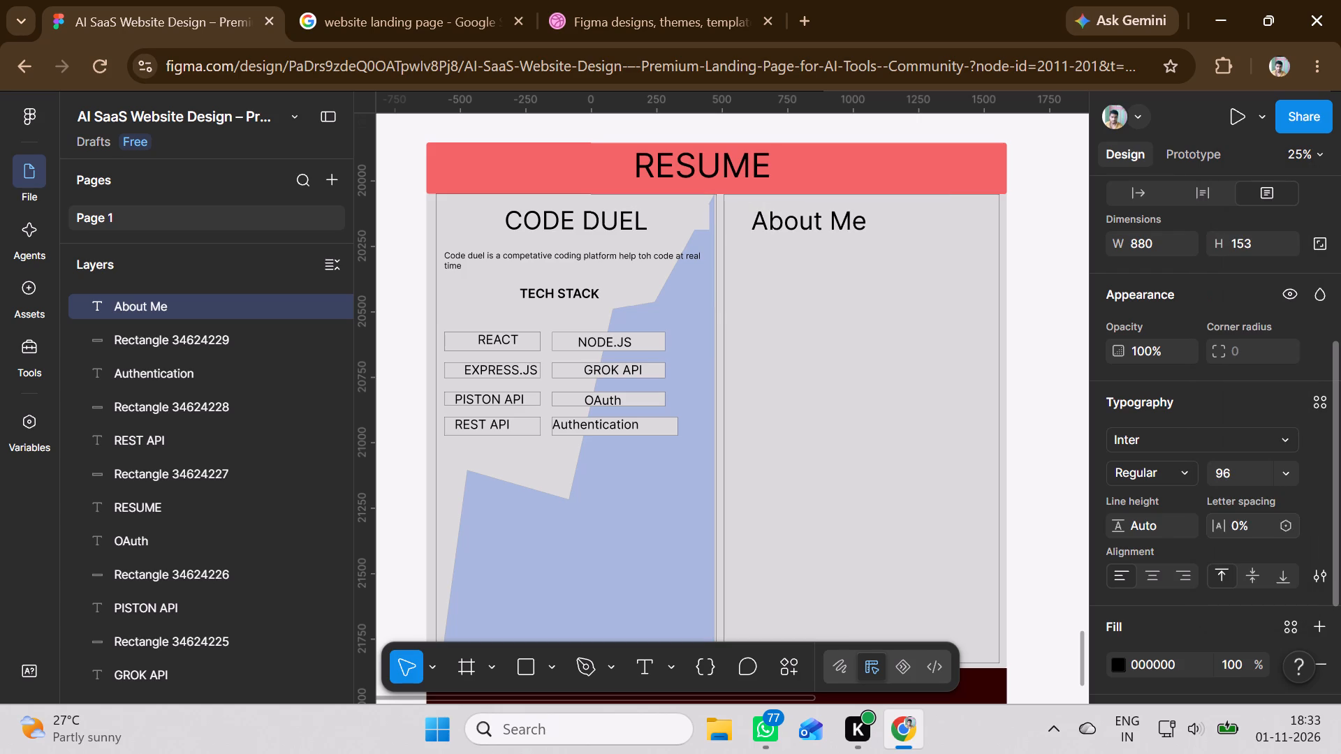
Move the About Me text to the right so it sits centred at the top of its card.
{"action": "left_click", "coordinate": [1069, 437]}
{"action": "left_click_drag", "start_coordinate": [825, 216], "coordinate": [890, 218]}
{"action": "left_click", "coordinate": [851, 306]}
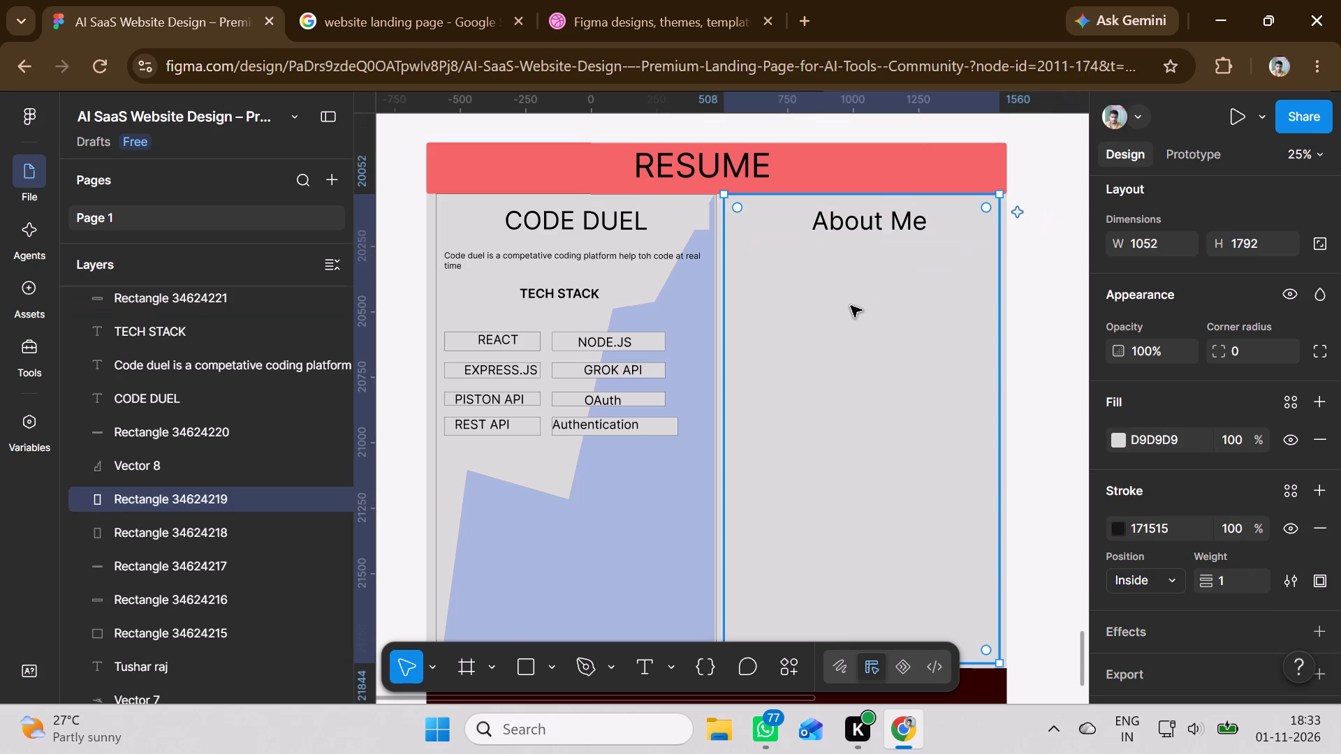
Add the text "I am a curious programmer always eager to learn new things" in a box about 904 × 368 below About Me.
{"action": "left_click", "coordinate": [529, 672]}
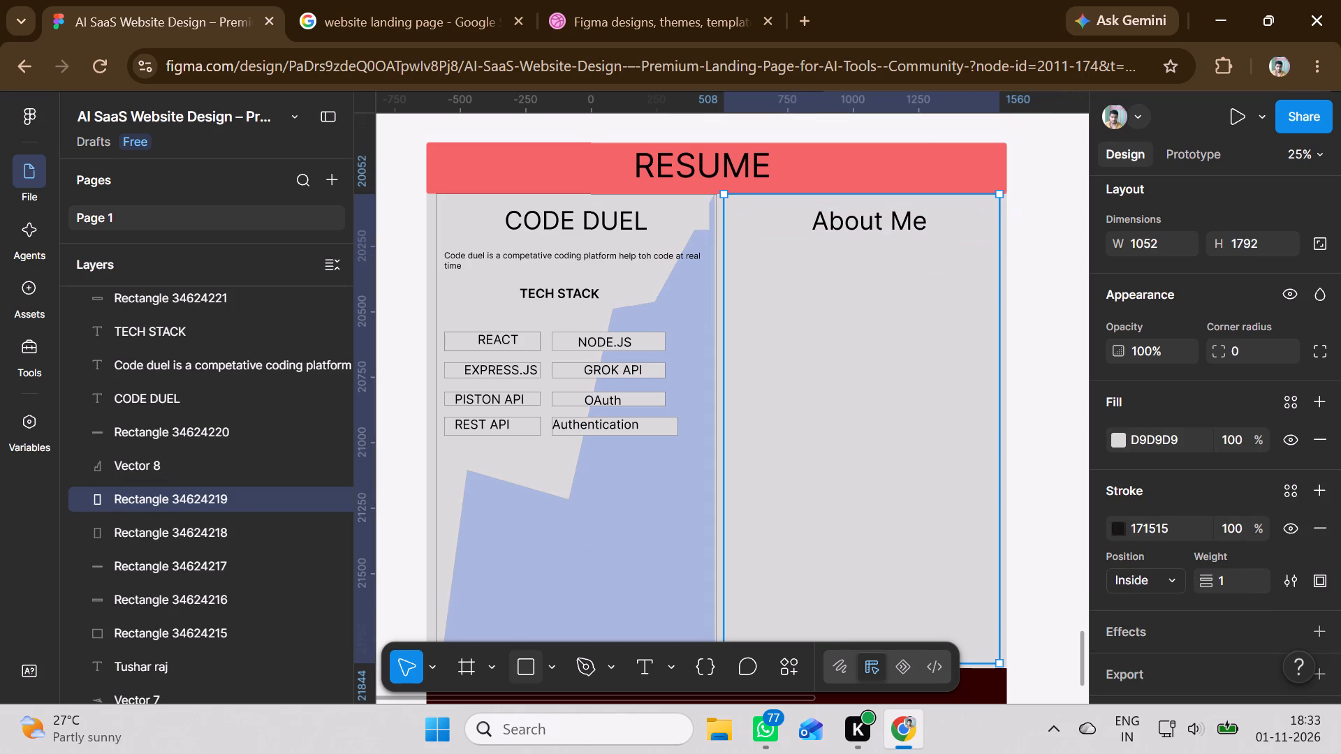
{"action": "left_click", "coordinate": [648, 670]}
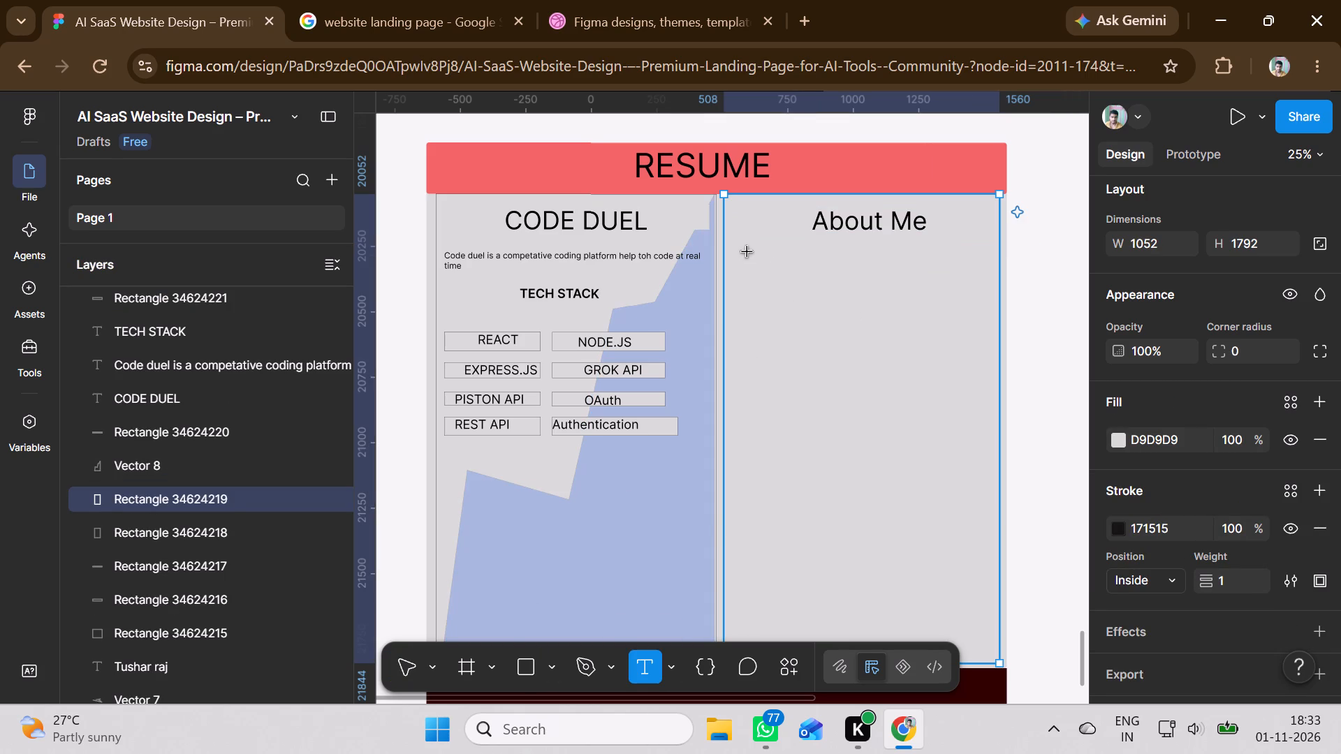
{"action": "left_click_drag", "start_coordinate": [747, 252], "coordinate": [953, 358]}
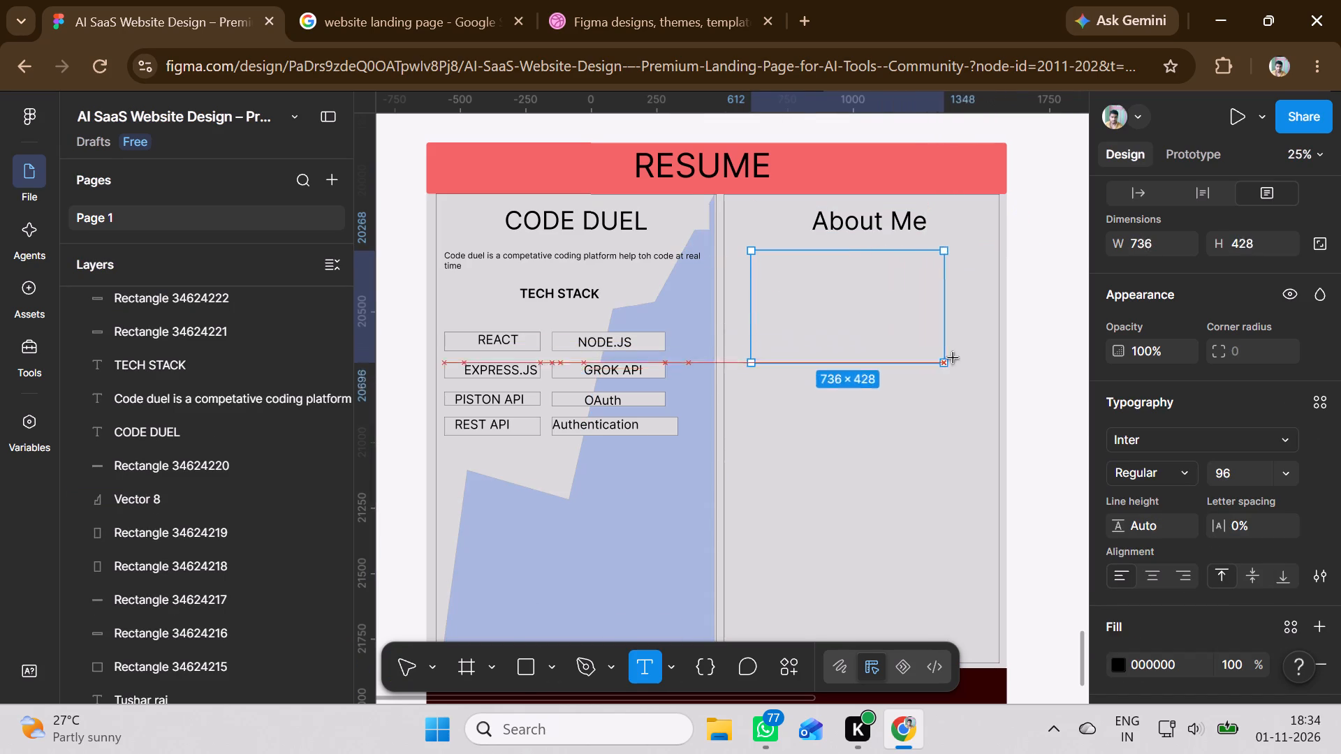
{"action": "left_click_drag", "start_coordinate": [953, 358], "coordinate": [988, 349]}
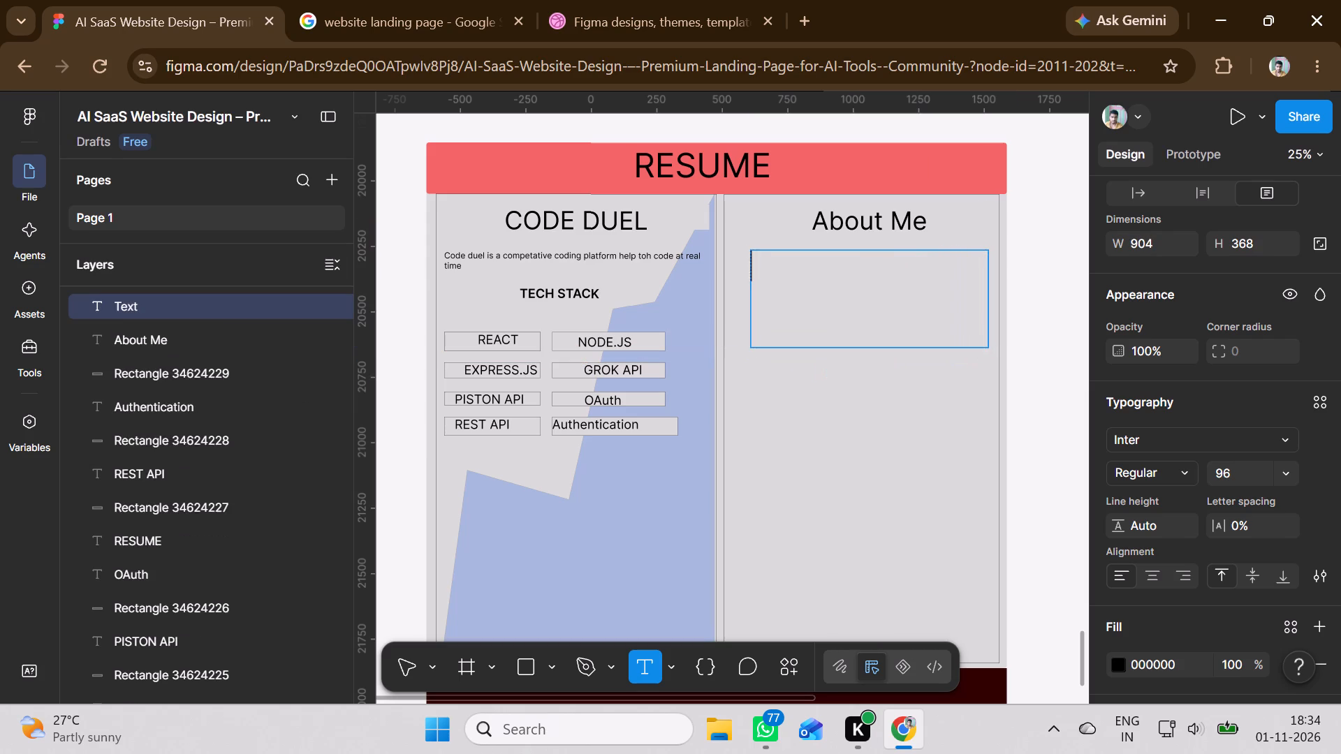
{"action": "left_click", "coordinate": [750, 311]}
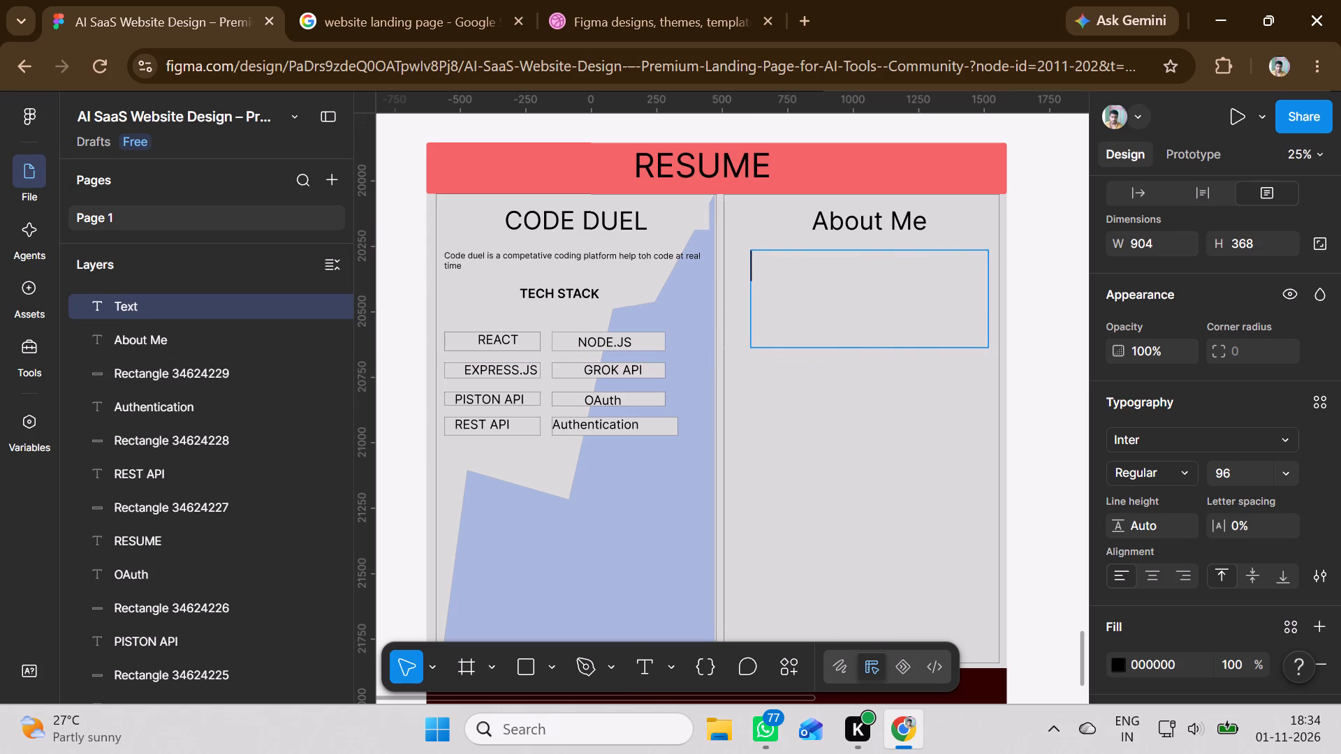
{"action": "type", "text": "I a"}
{"action": "key", "text": "space"}
{"action": "key", "text": "BackSpace"}
{"action": "type", "text": "m"}
{"action": "key", "text": "space"}
{"action": "key", "text": "space"}
{"action": "key", "text": "BackSpace"}
{"action": "type", "text": "a curious programmer als"}
{"action": "key", "text": "BackSpace"}
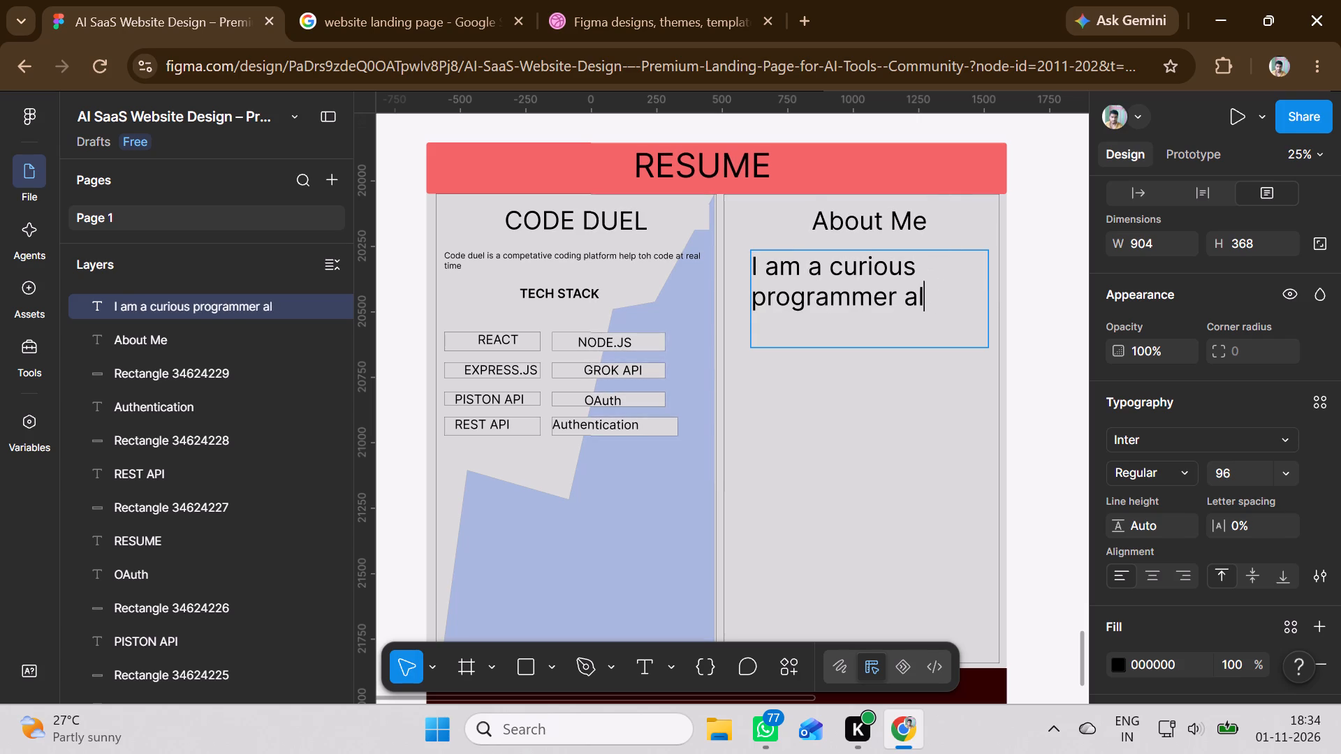
{"action": "type", "text": "ways eager to learn new things"}
{"action": "key", "text": "space"}
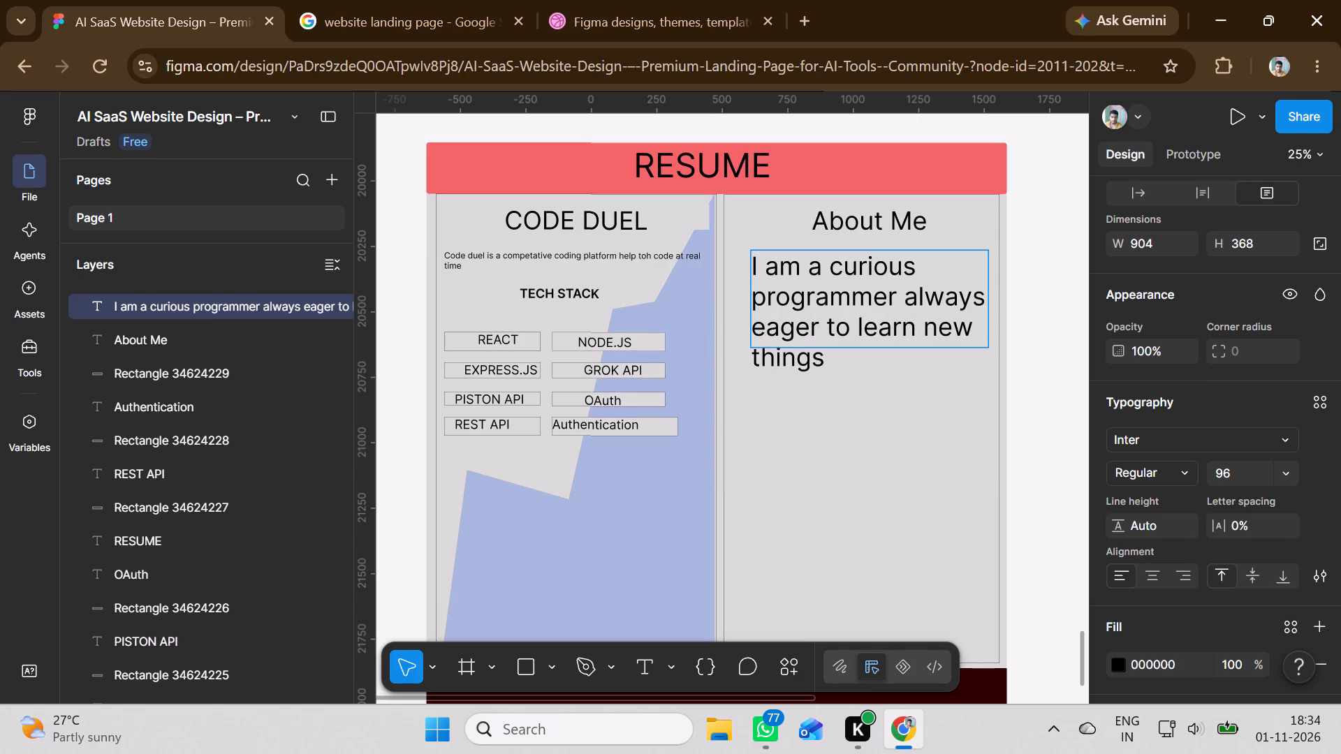
{"action": "left_click", "coordinate": [821, 401]}
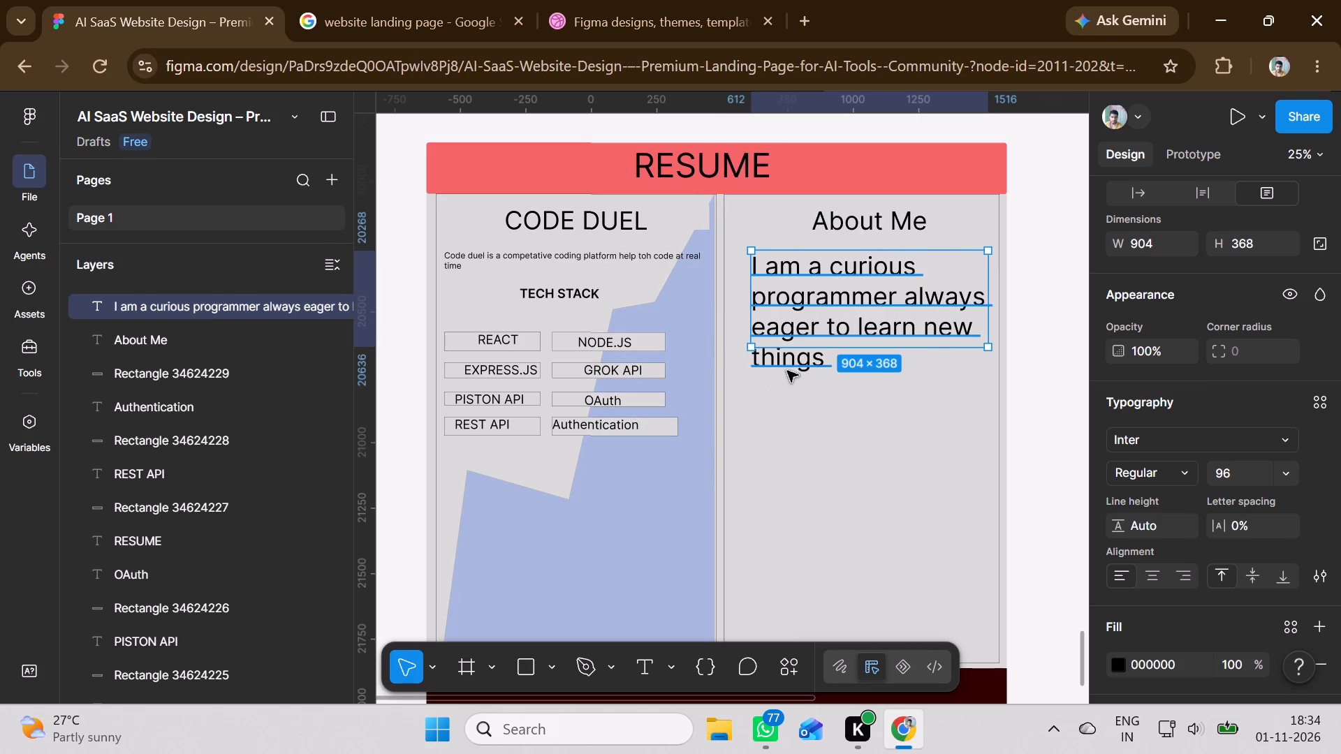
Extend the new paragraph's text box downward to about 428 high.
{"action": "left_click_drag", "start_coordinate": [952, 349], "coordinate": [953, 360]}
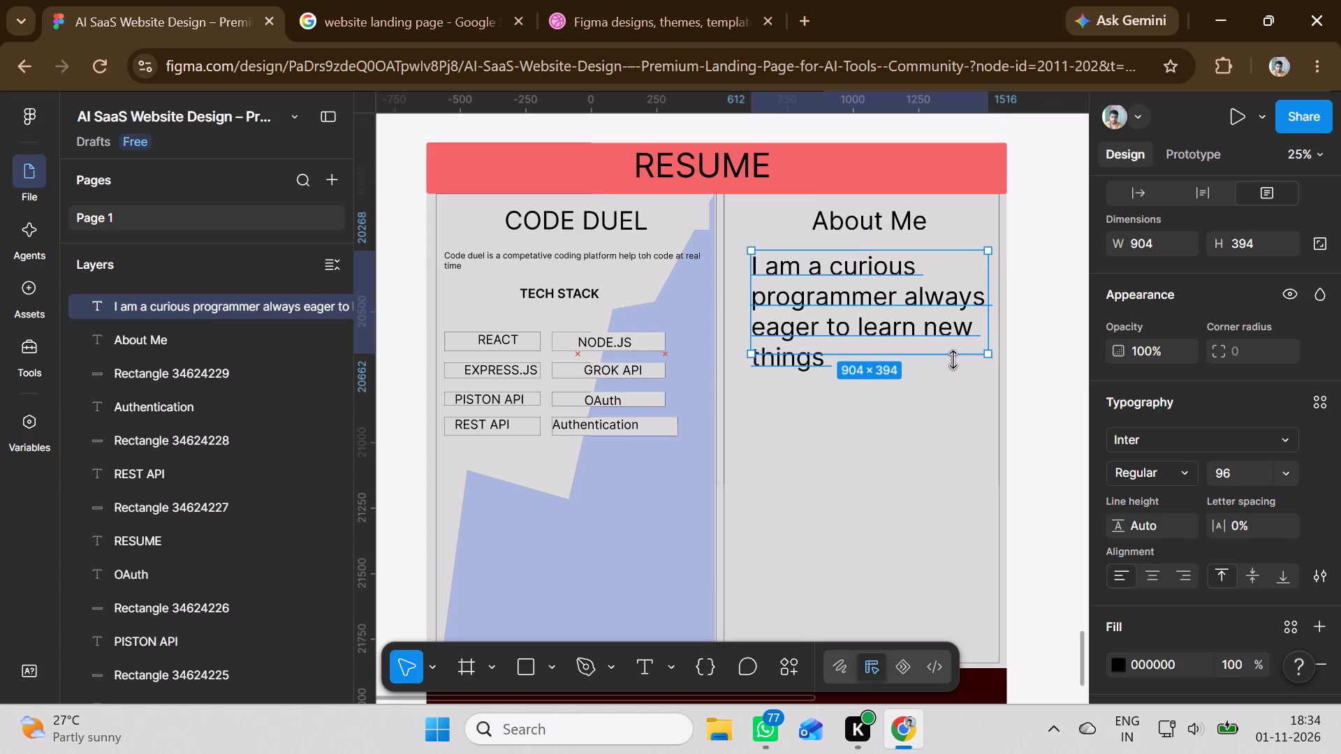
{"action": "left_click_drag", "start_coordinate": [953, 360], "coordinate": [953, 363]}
Set the About Me paragraph's font size to 32.
{"action": "scroll", "coordinate": [1190, 500], "scroll_direction": "down", "scroll_amount": 2}
{"action": "left_click", "coordinate": [1286, 301]}
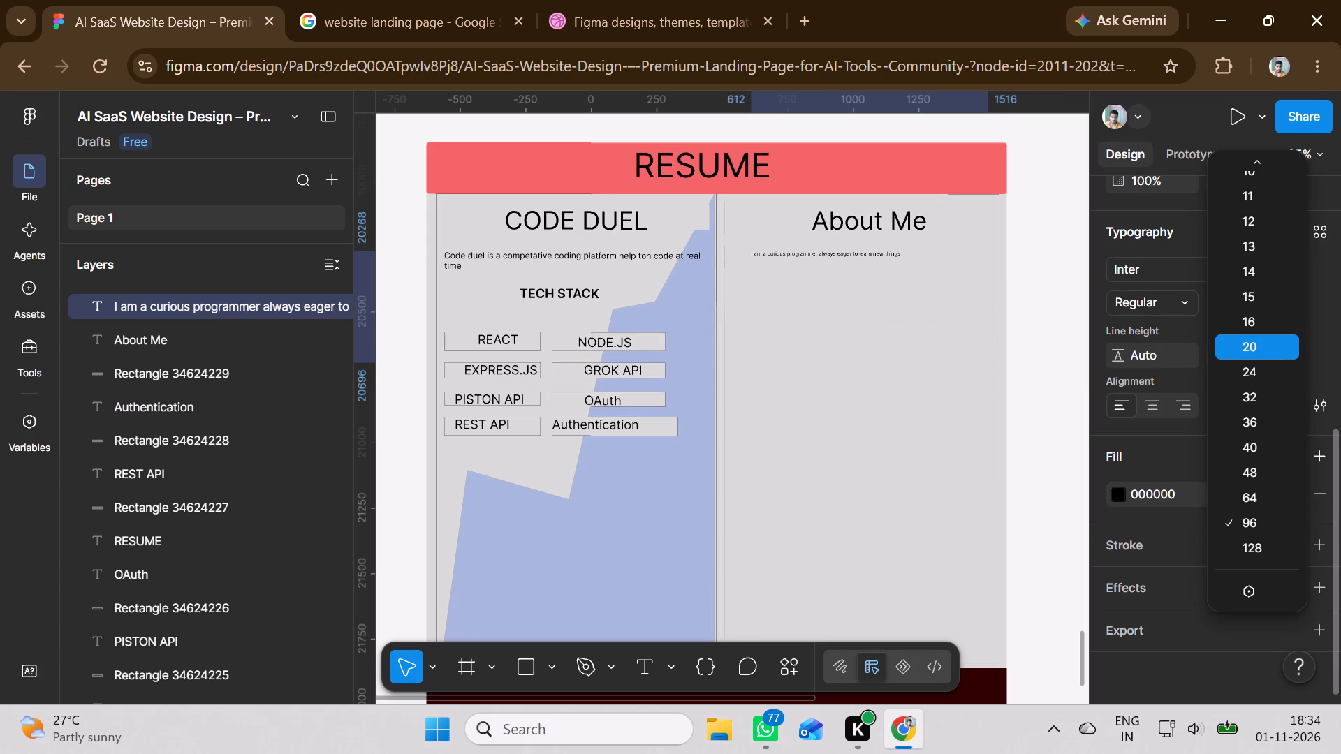
{"action": "left_click", "coordinate": [1266, 392]}
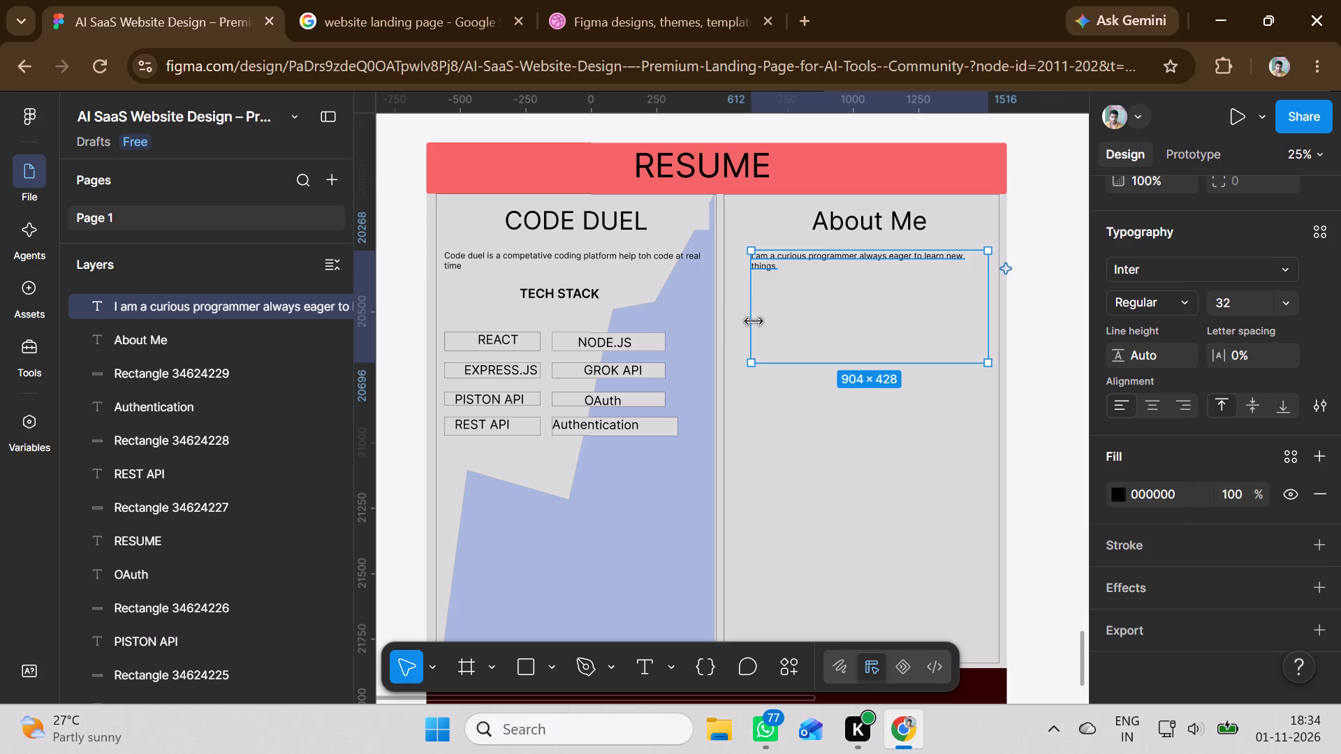
Widen the paragraph's text box toward the card's left edge and shorten it, to about 952 × 272.
{"action": "left_click_drag", "start_coordinate": [754, 320], "coordinate": [738, 320]}
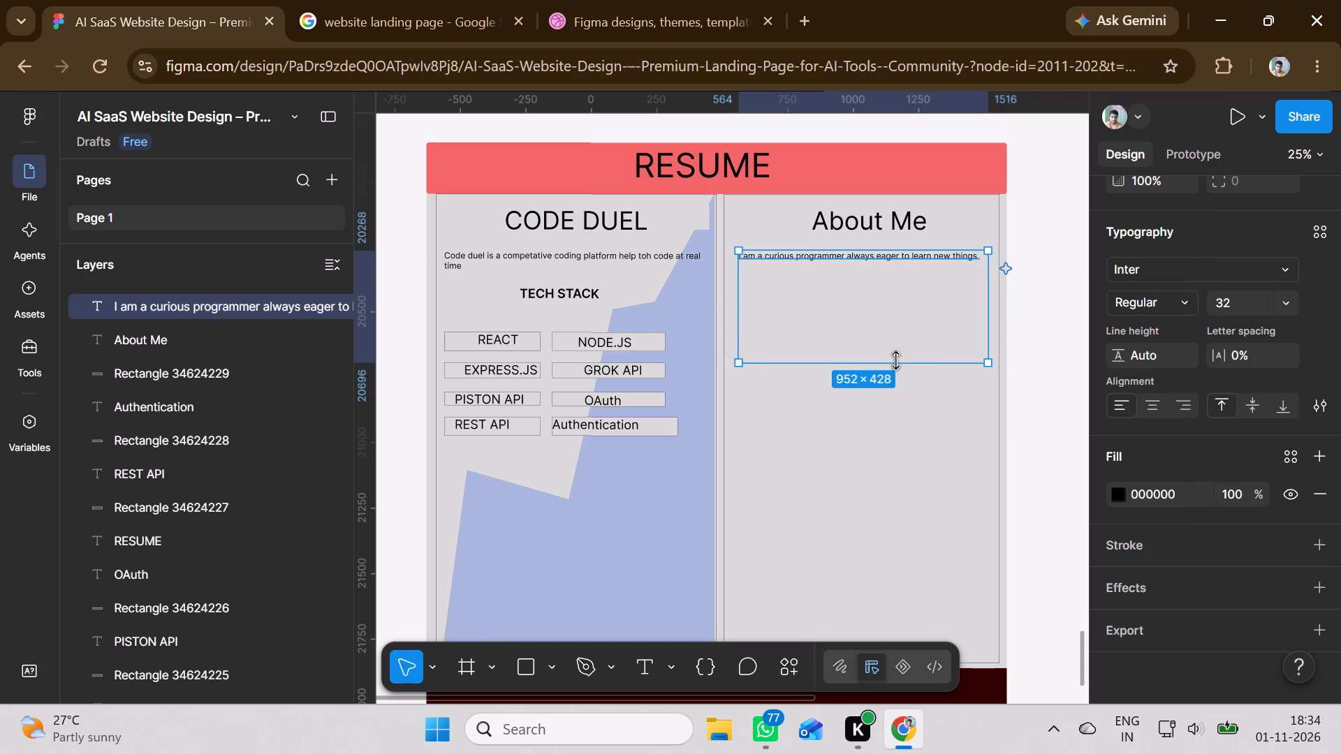
{"action": "left_click_drag", "start_coordinate": [895, 360], "coordinate": [891, 321]}
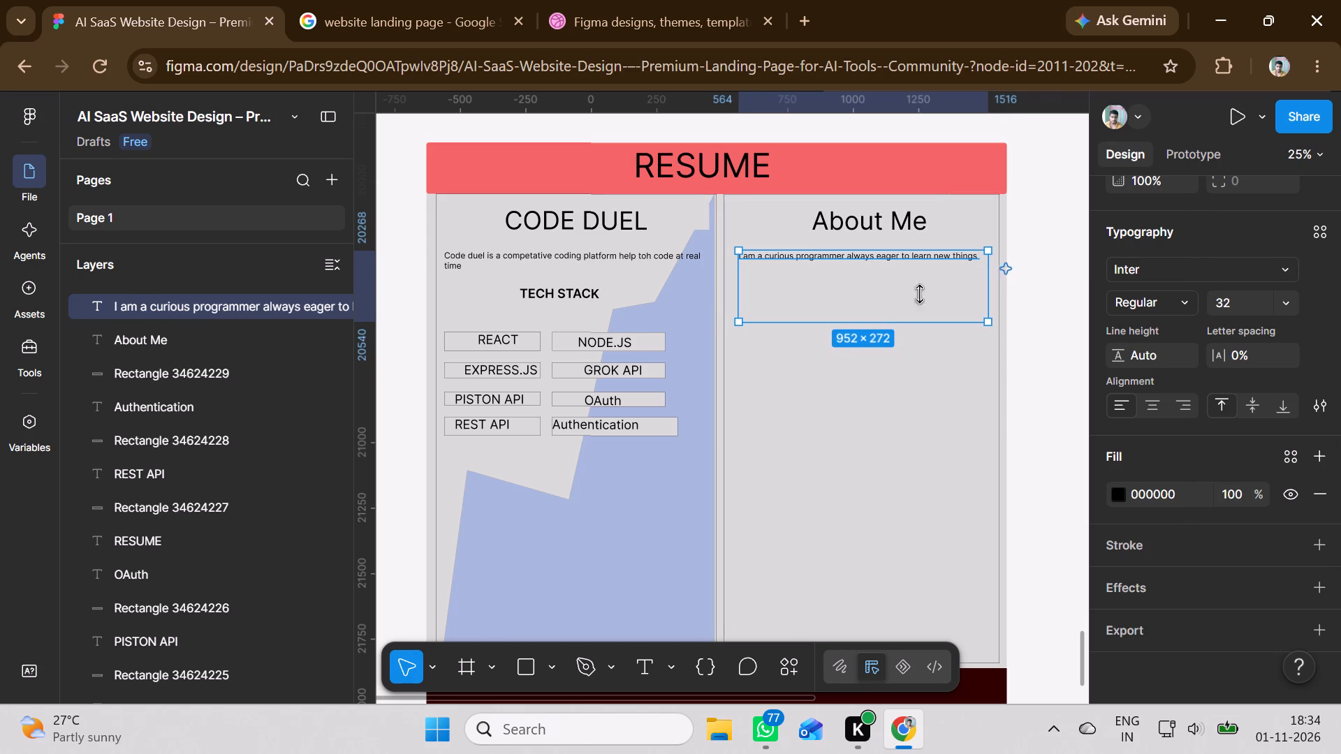
End the paragraph's sentence with a period and add a second line reading "I am from bit sindri , information technology branch".
{"action": "left_click", "coordinate": [977, 258]}
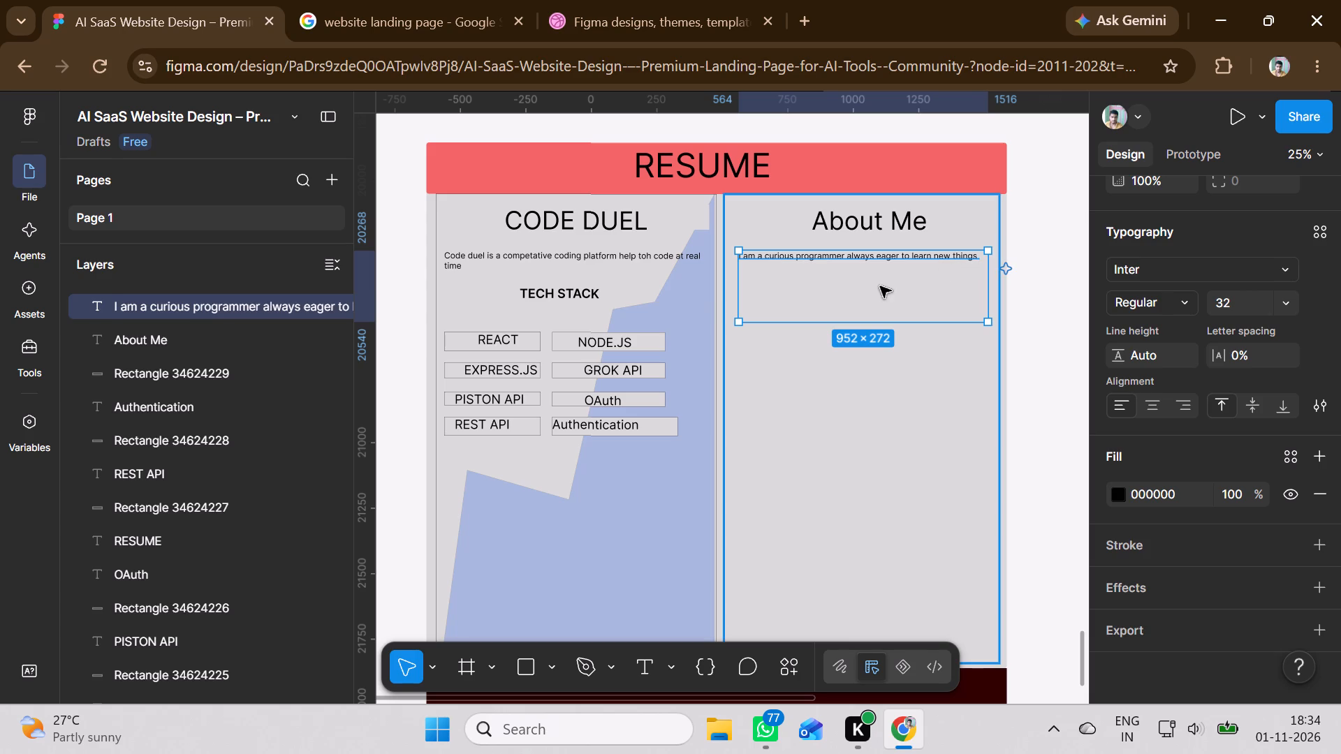
{"action": "left_click", "coordinate": [879, 286]}
{"action": "left_click", "coordinate": [946, 250]}
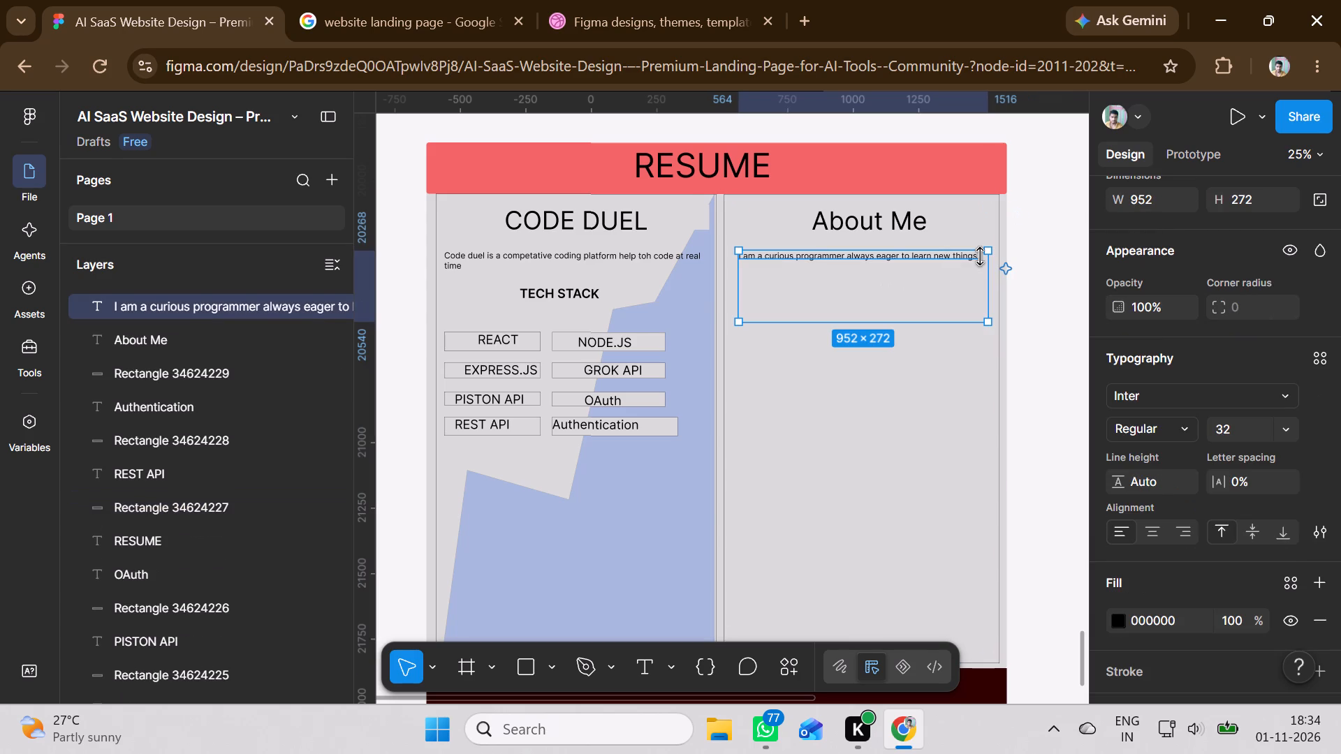
{"action": "left_click", "coordinate": [981, 256]}
{"action": "key", "text": "Return"}
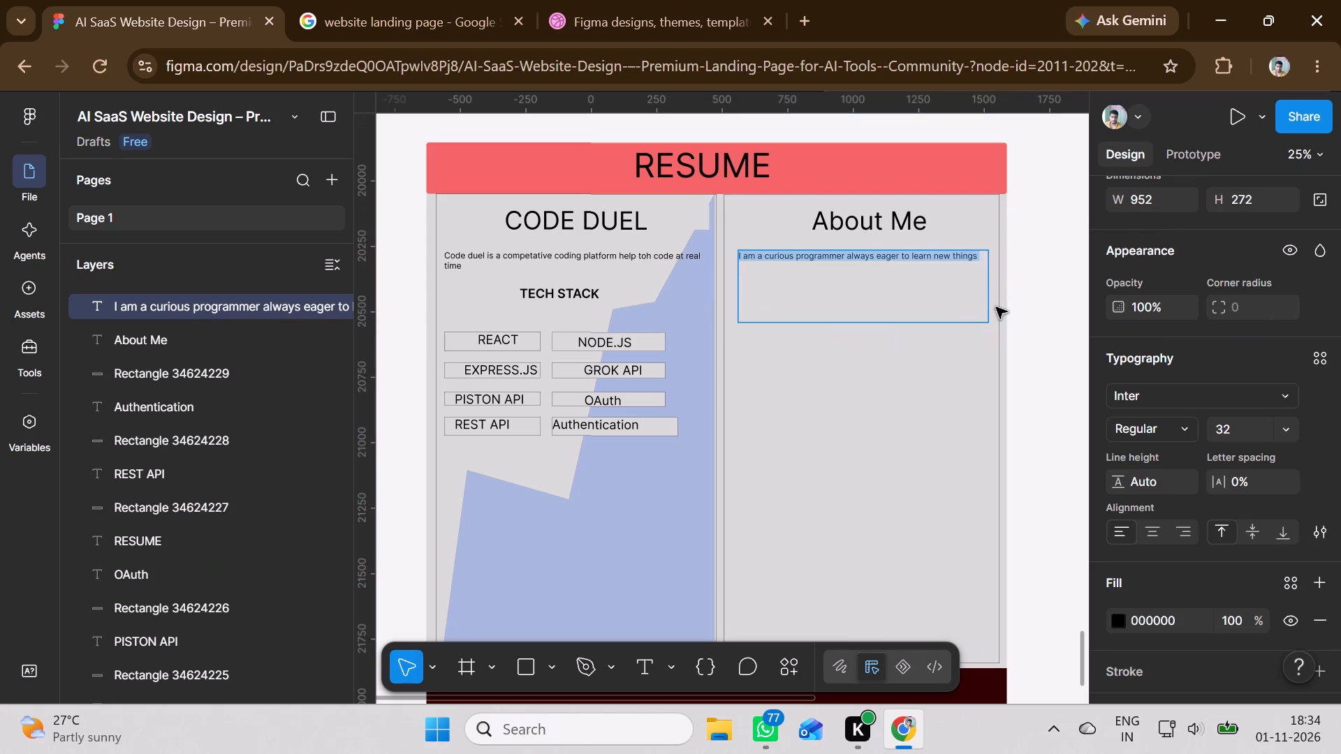
{"action": "left_click", "coordinate": [978, 283]}
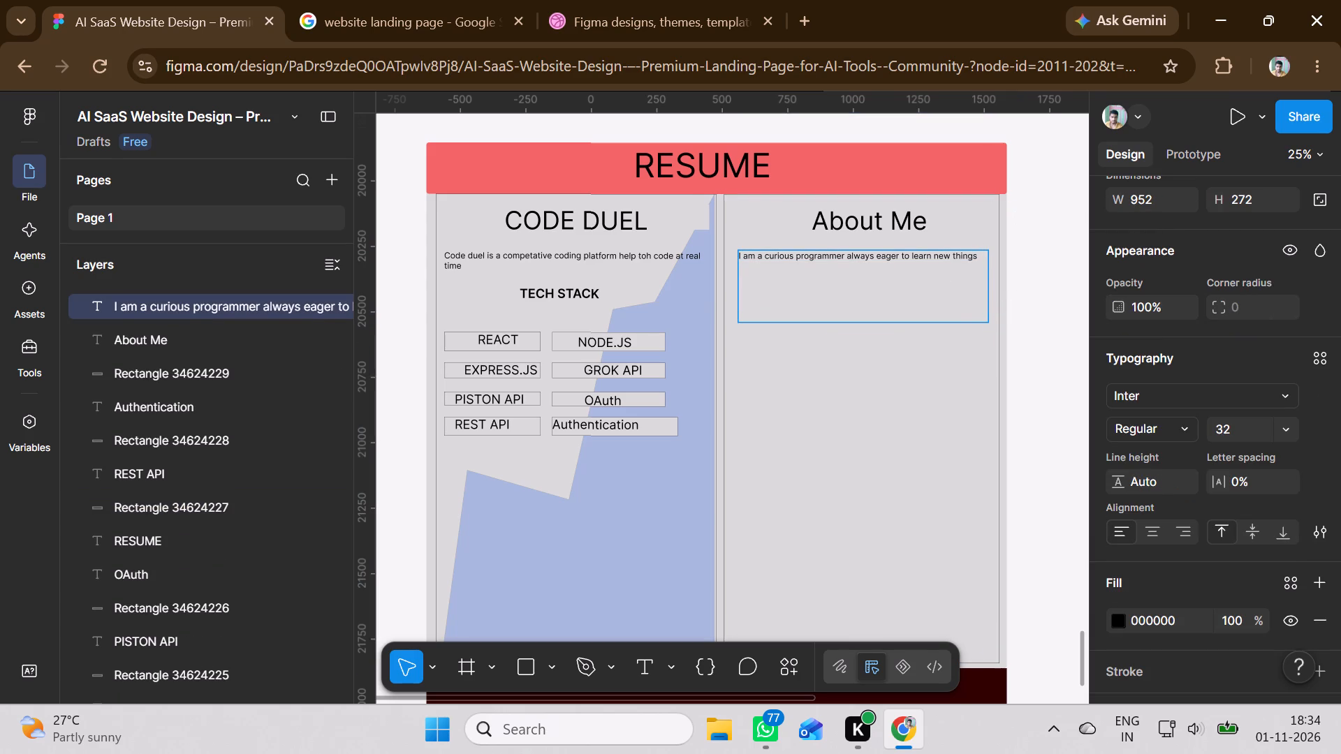
{"action": "key", "text": "period"}
{"action": "key", "text": "Return"}
{"action": "type", "text": "I am from bit sindri"}
{"action": "key", "text": "space"}
{"action": "type", "text": ", information technology branch"}
{"action": "key", "text": "space"}
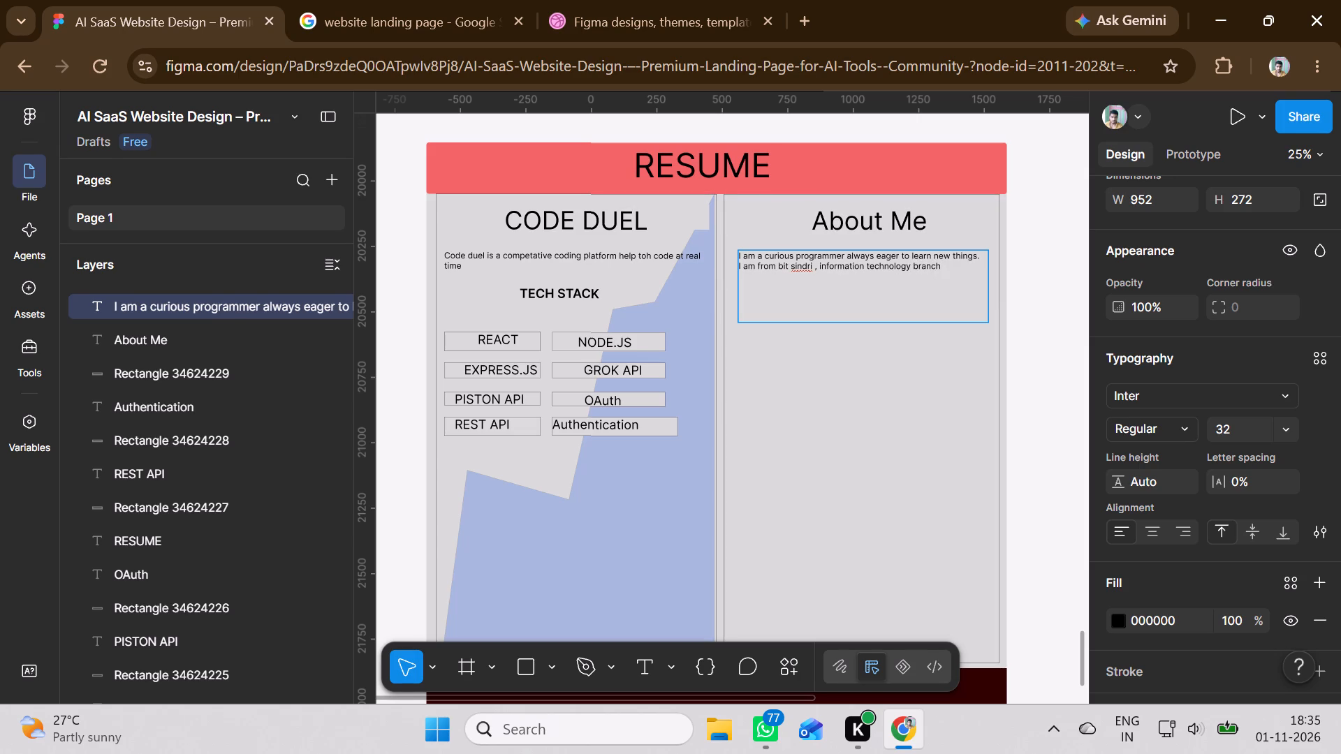
{"action": "left_click", "coordinate": [886, 325]}
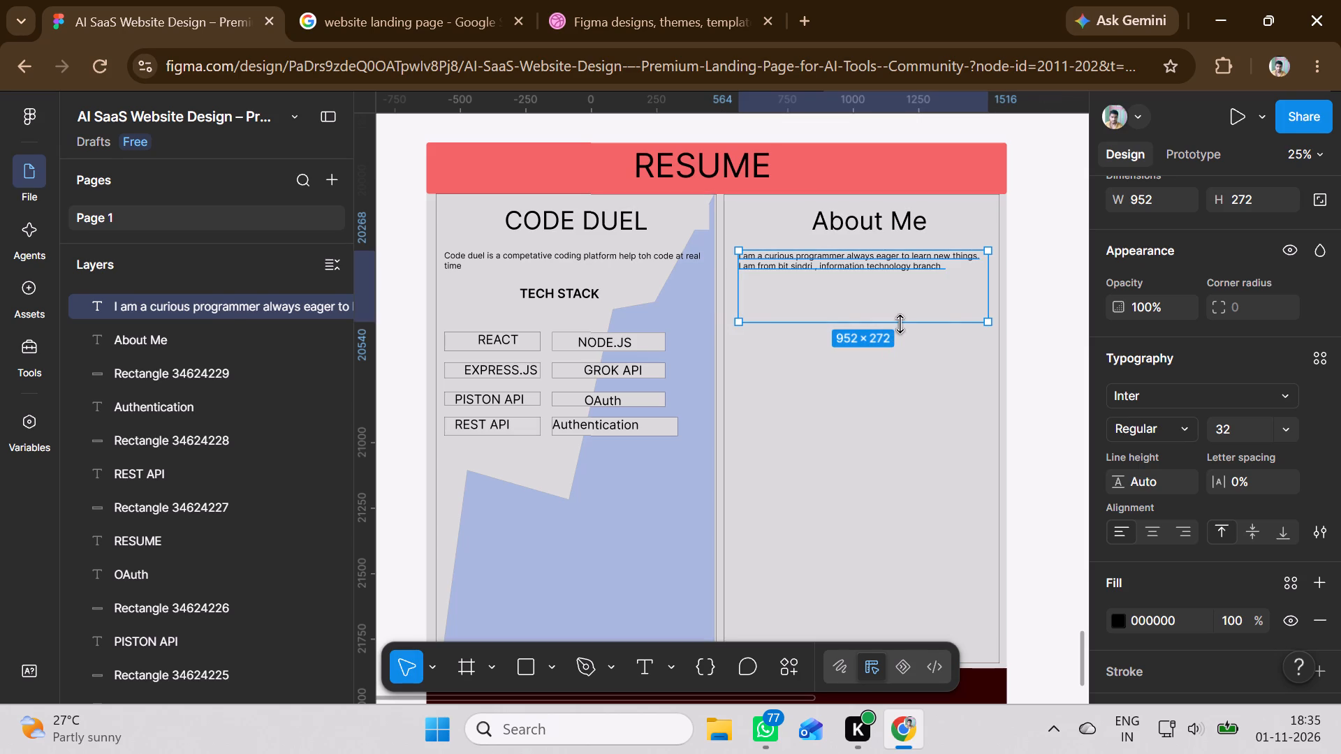
Shrink the paragraph's text box to about 70 high so it fits its two lines.
{"action": "left_click_drag", "start_coordinate": [900, 324], "coordinate": [903, 266]}
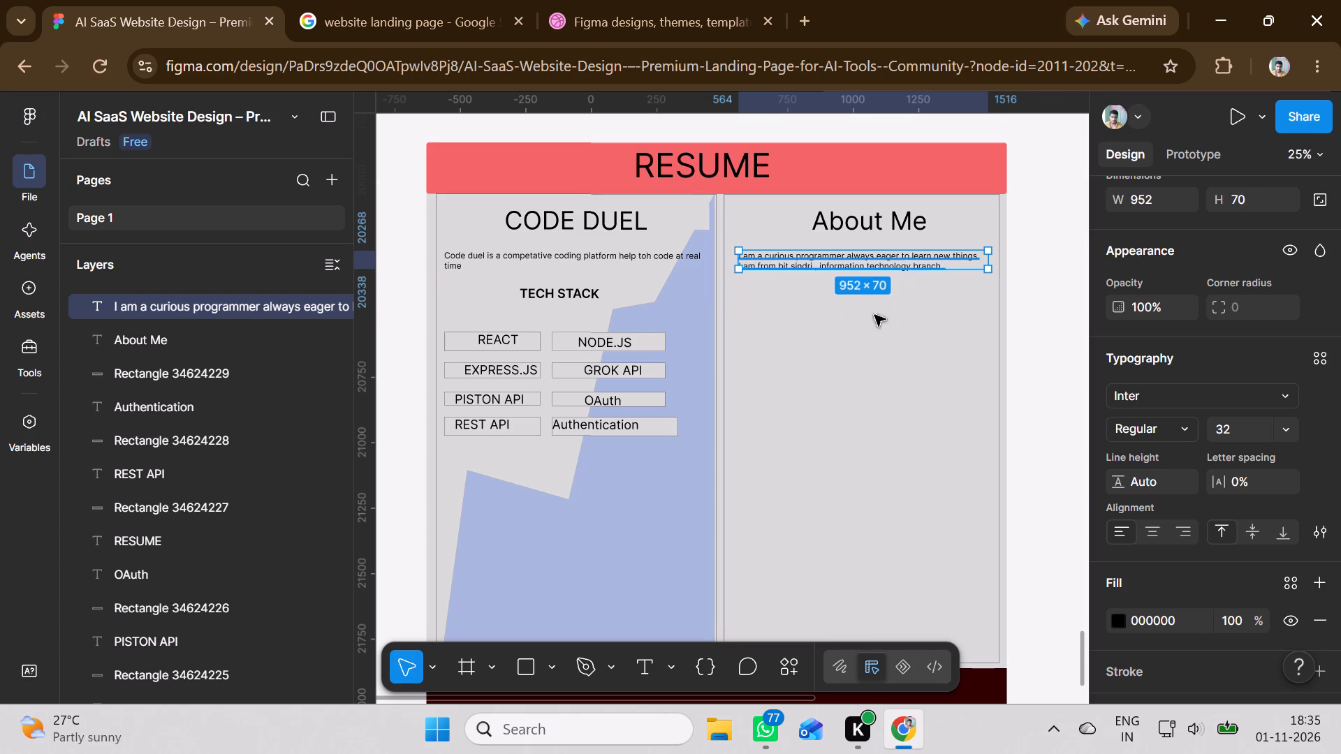
{"action": "left_click", "coordinate": [856, 345]}
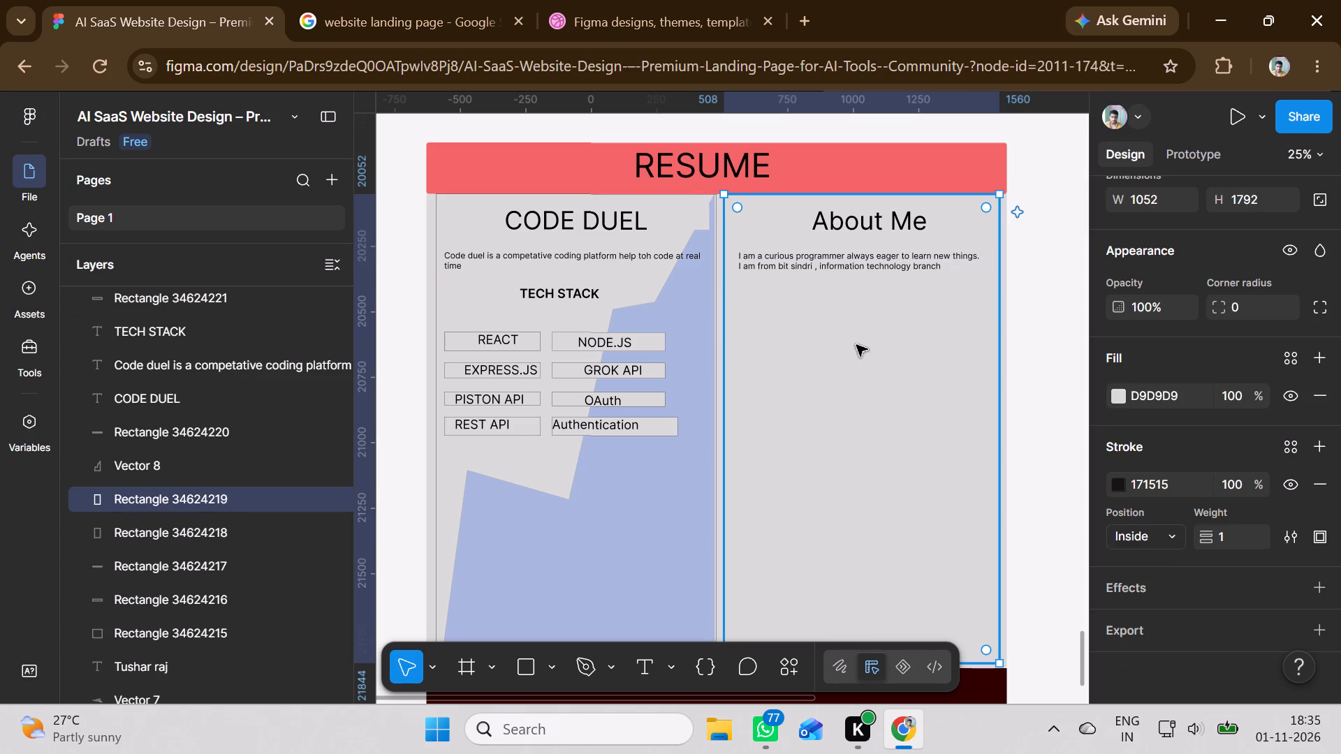
Draw a rectangle about 808 × 100 below the paragraph in the About Me card.
{"action": "left_click", "coordinate": [534, 667]}
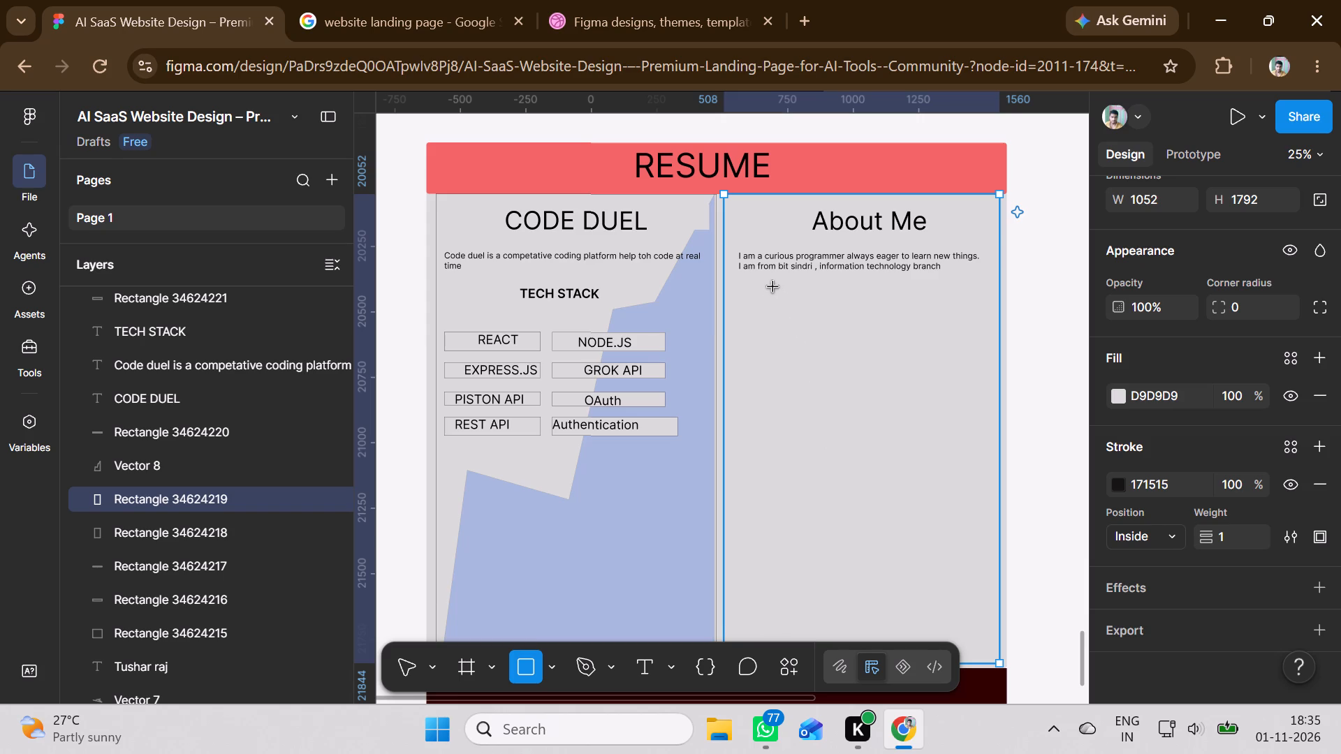
{"action": "left_click_drag", "start_coordinate": [763, 287], "coordinate": [926, 299]}
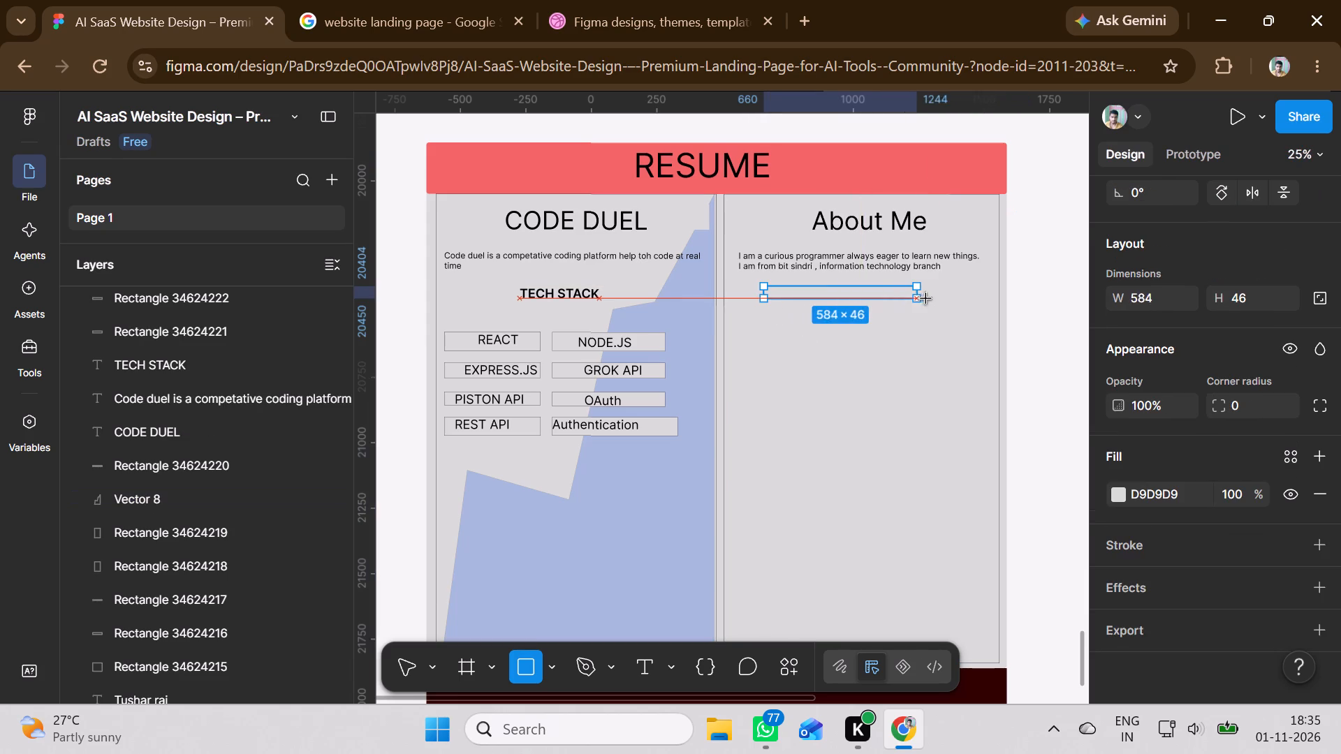
{"action": "left_click_drag", "start_coordinate": [926, 299], "coordinate": [976, 312]}
Add the text TECH STACK in a box about 705 × 100 over the new blank rectangle.
{"action": "left_click", "coordinate": [651, 672]}
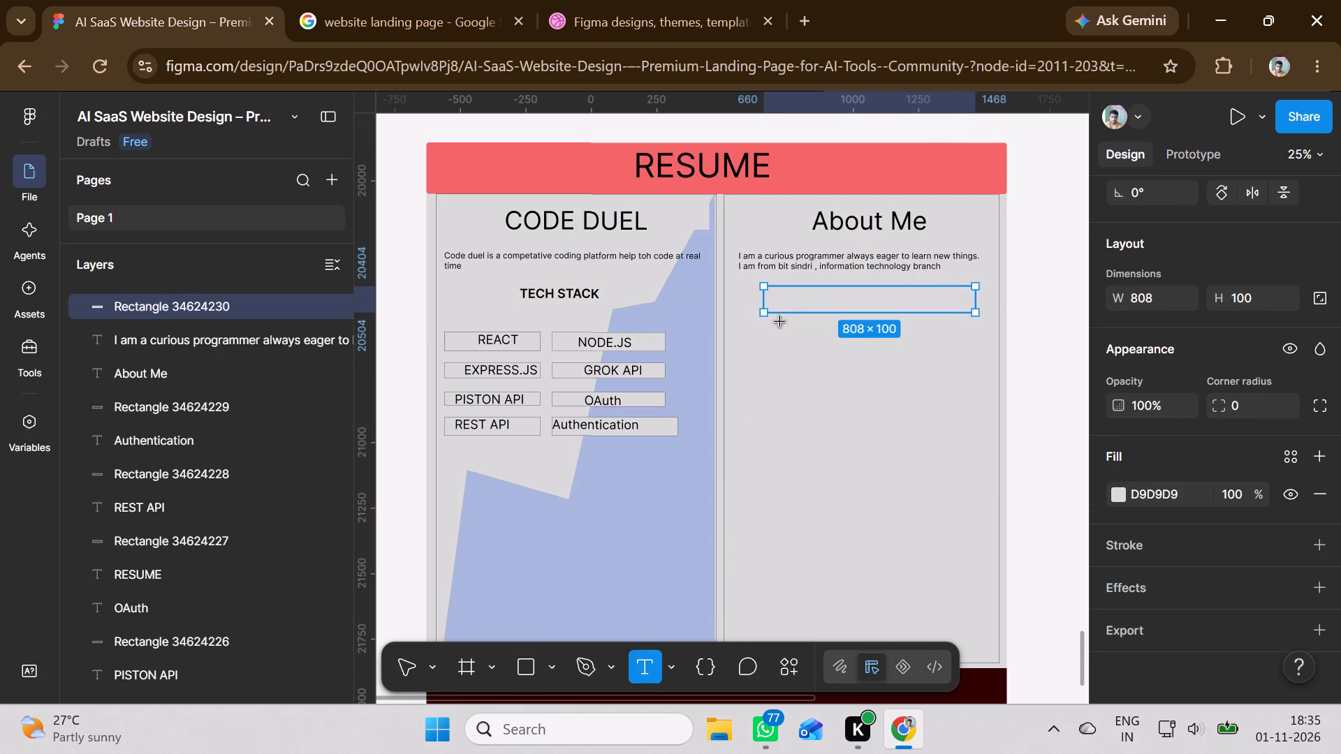
{"action": "left_click_drag", "start_coordinate": [778, 288], "coordinate": [895, 306]}
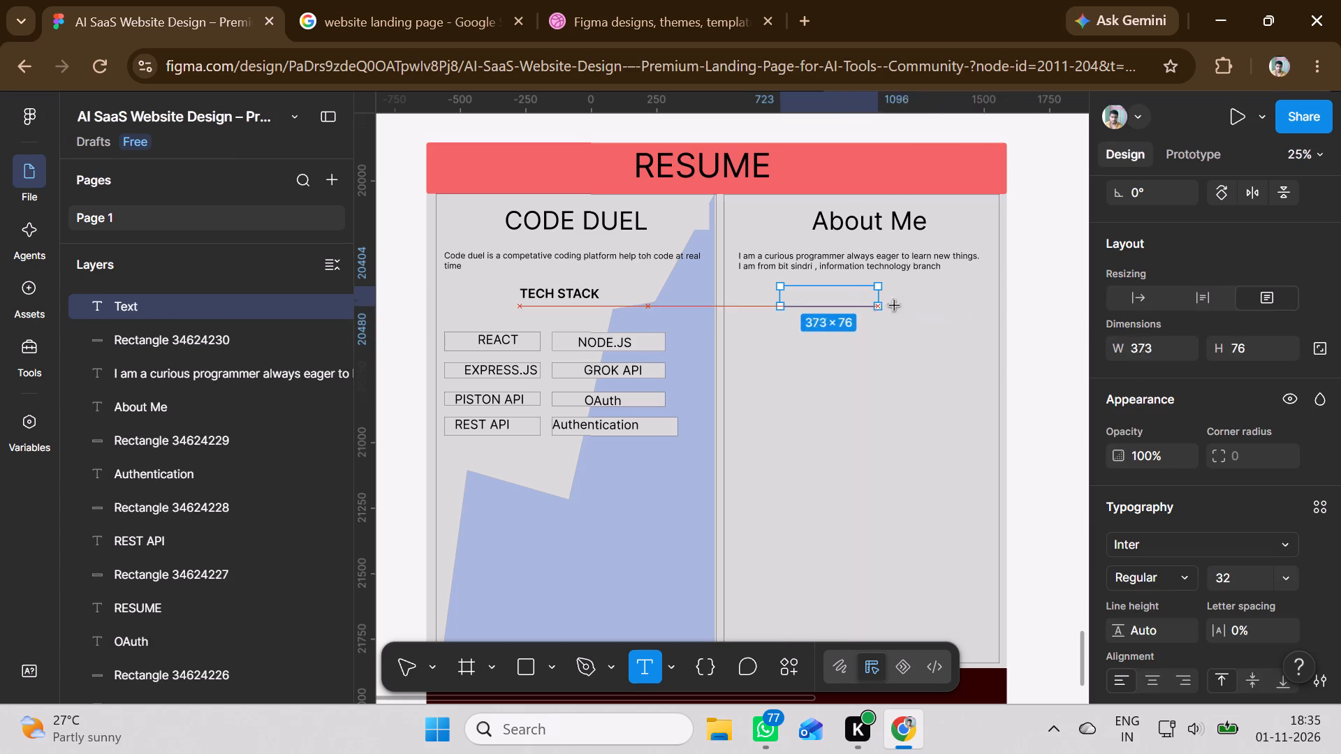
{"action": "left_click_drag", "start_coordinate": [895, 306], "coordinate": [965, 314]}
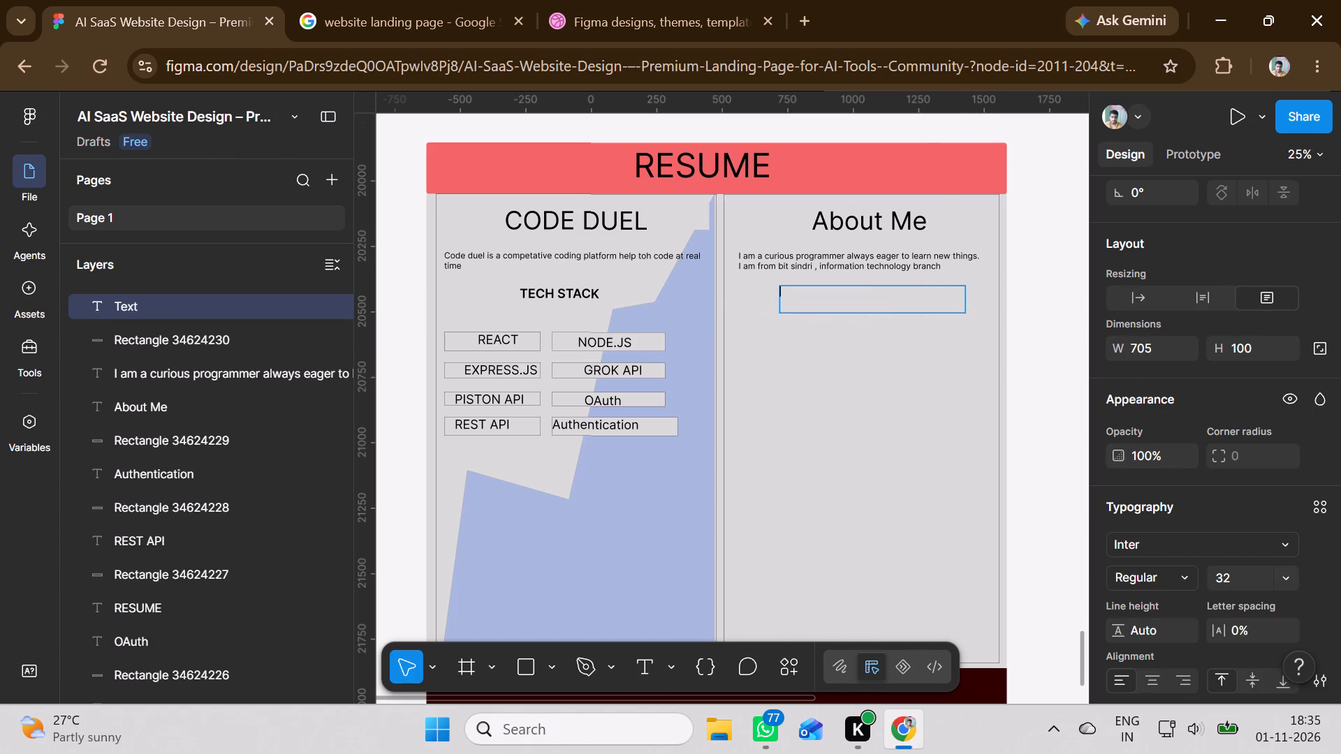
{"action": "type", "text": "TECH STACK"}
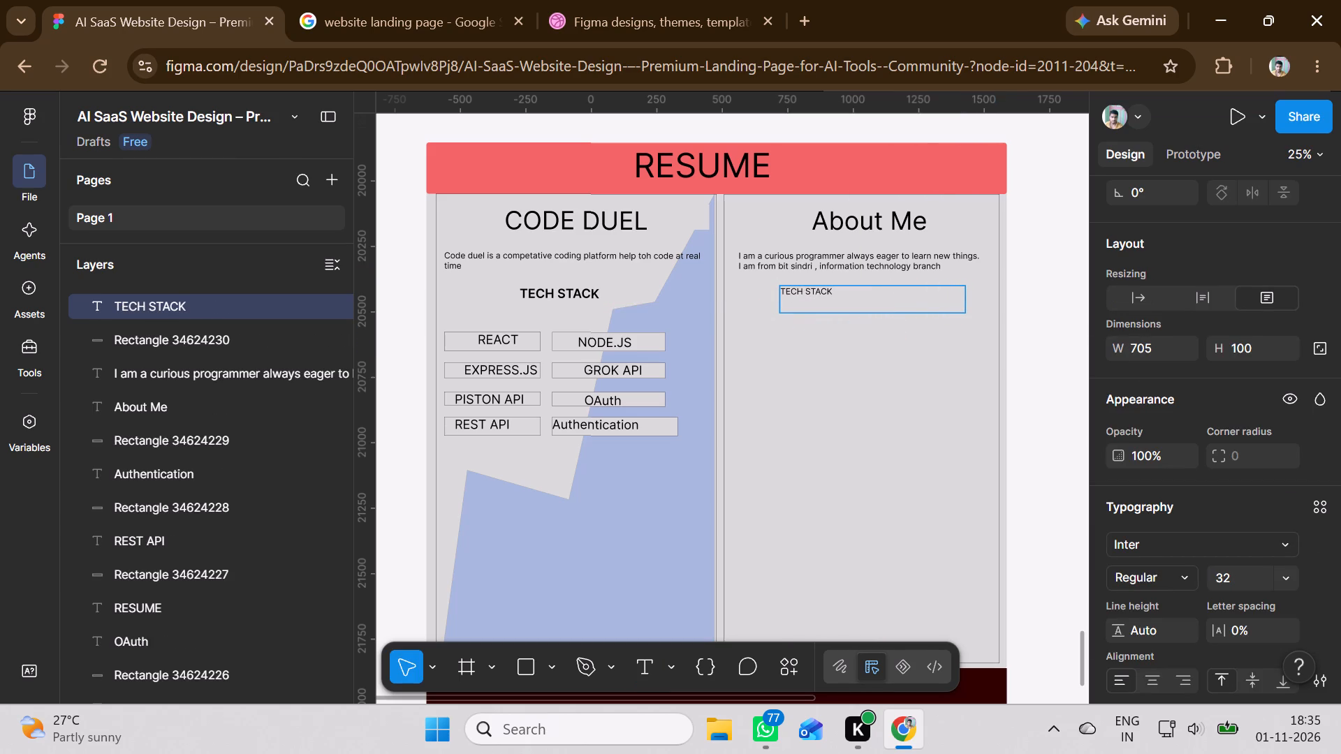
Set the font size of the About Me card's TECH STACK text to 48.
{"action": "left_click", "coordinate": [894, 288]}
{"action": "left_click_drag", "start_coordinate": [847, 293], "coordinate": [805, 290]}
{"action": "left_click_drag", "start_coordinate": [805, 290], "coordinate": [781, 290]}
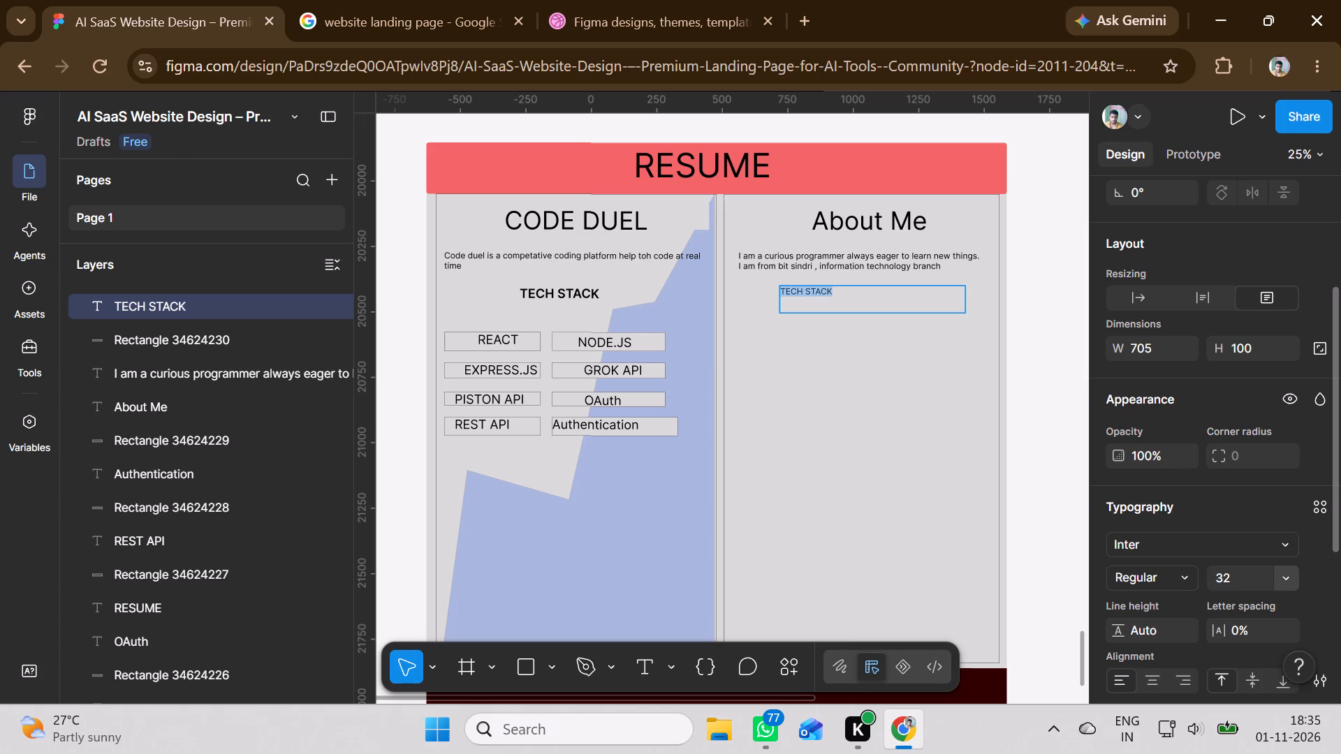
{"action": "left_click", "coordinate": [1287, 579]}
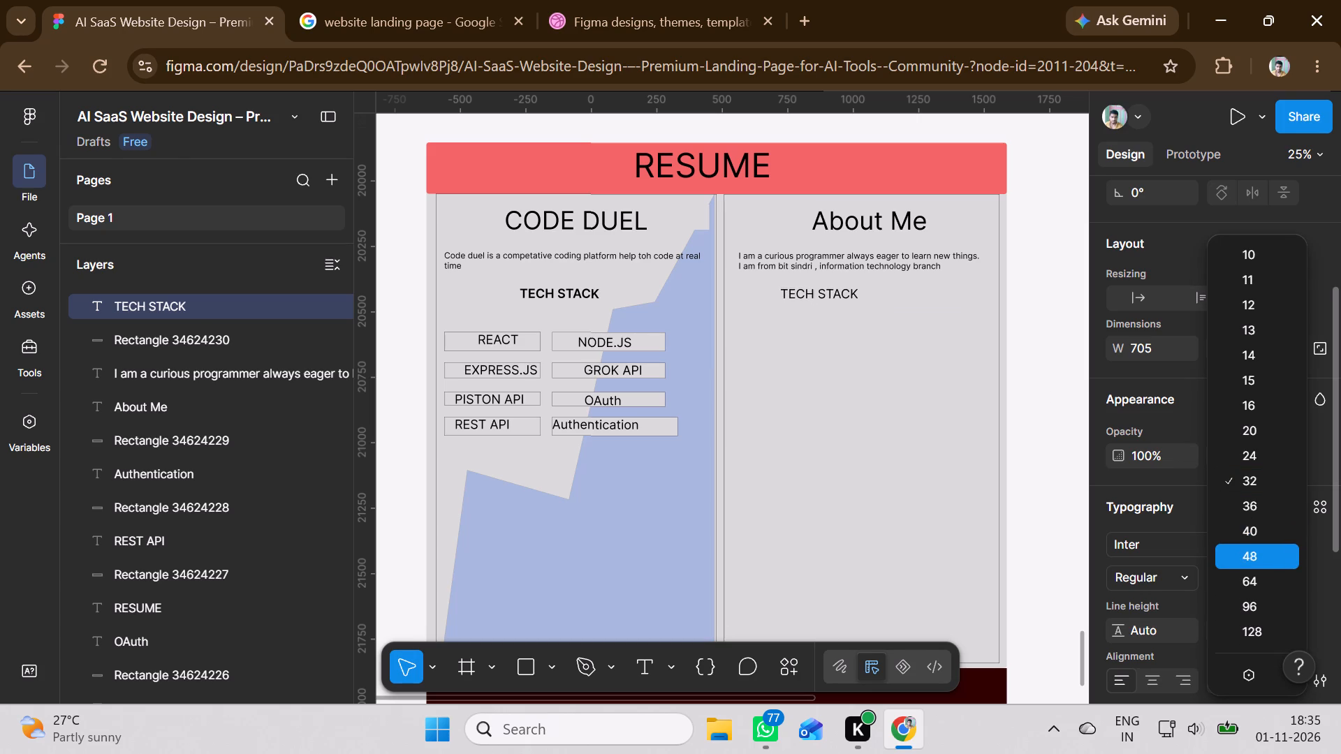
{"action": "left_click", "coordinate": [1256, 554]}
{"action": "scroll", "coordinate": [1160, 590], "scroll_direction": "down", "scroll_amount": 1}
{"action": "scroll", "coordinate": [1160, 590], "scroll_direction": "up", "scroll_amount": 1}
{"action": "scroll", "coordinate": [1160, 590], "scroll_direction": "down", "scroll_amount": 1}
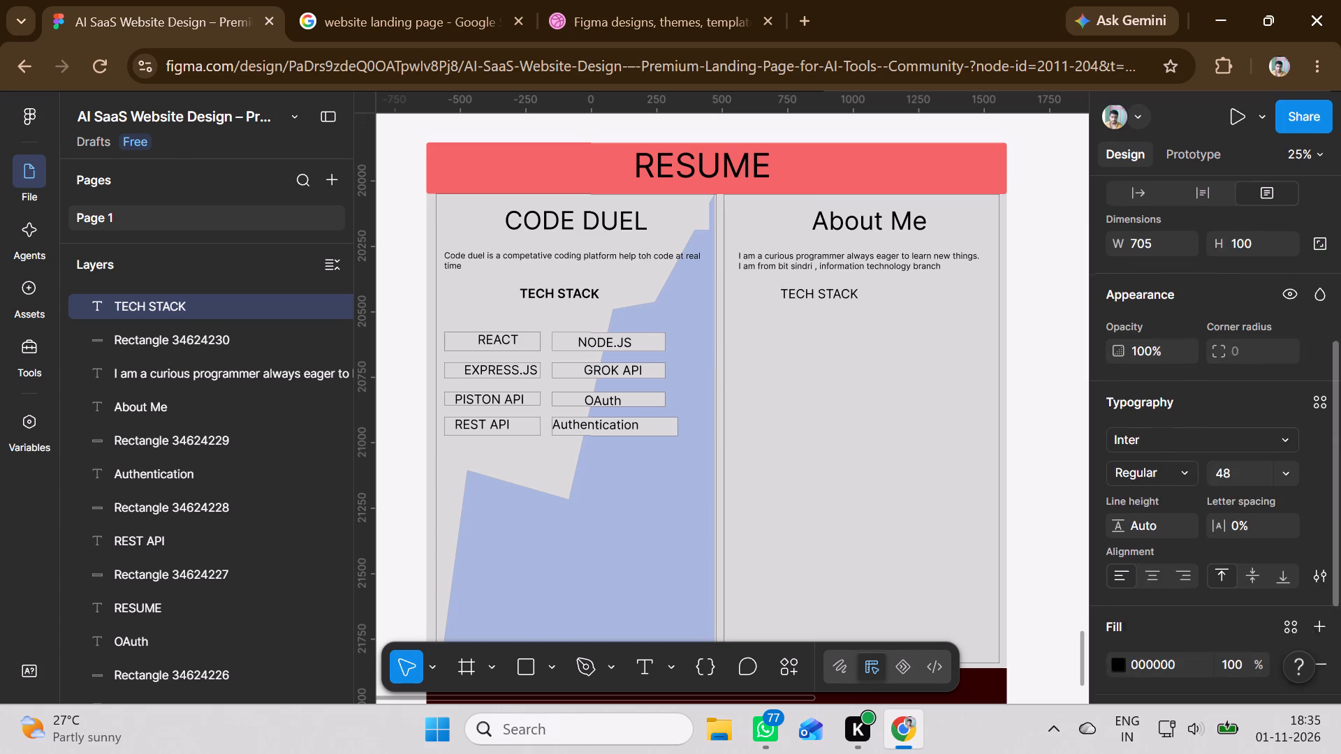
Set the font weight of the About Me card's TECH STACK heading to Bold.
{"action": "scroll", "coordinate": [1254, 534], "scroll_direction": "down", "scroll_amount": 2}
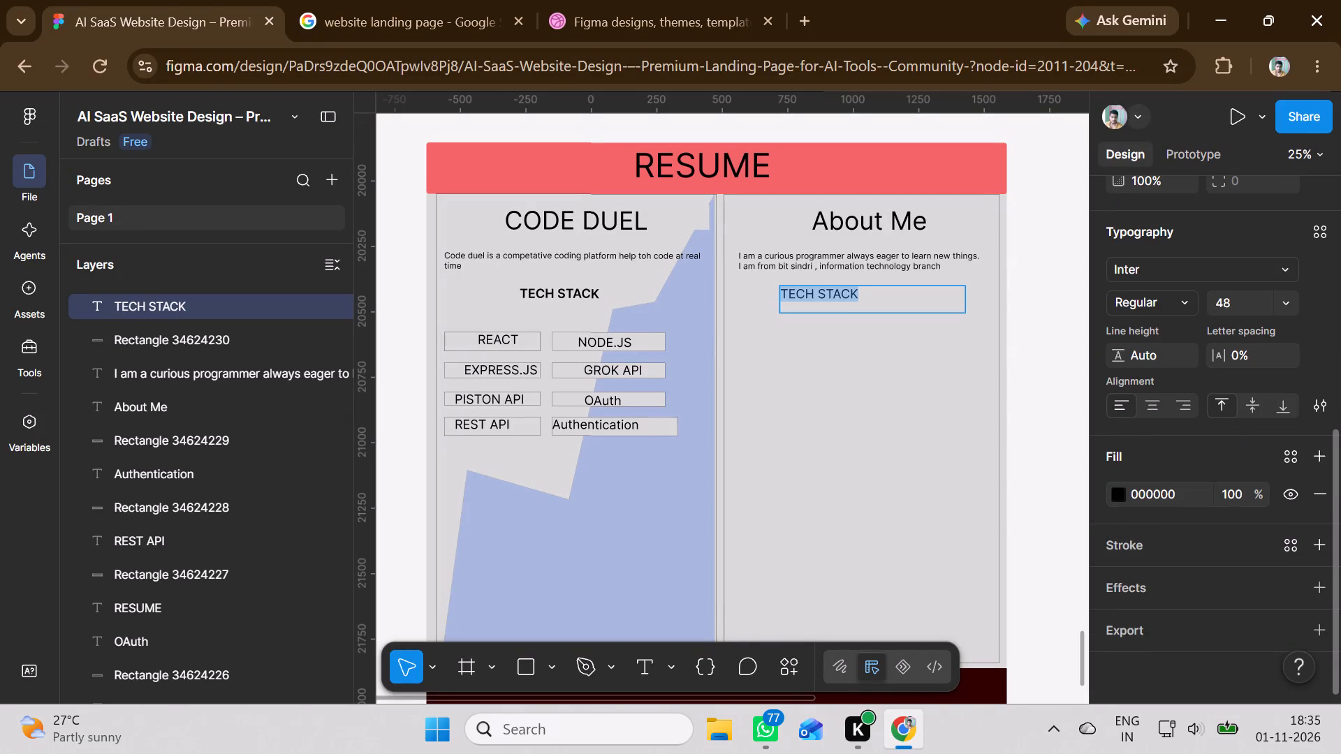
{"action": "scroll", "coordinate": [1252, 542], "scroll_direction": "up", "scroll_amount": 4}
{"action": "scroll", "coordinate": [1245, 544], "scroll_direction": "down", "scroll_amount": 2}
{"action": "scroll", "coordinate": [1169, 549], "scroll_direction": "up", "scroll_amount": 1}
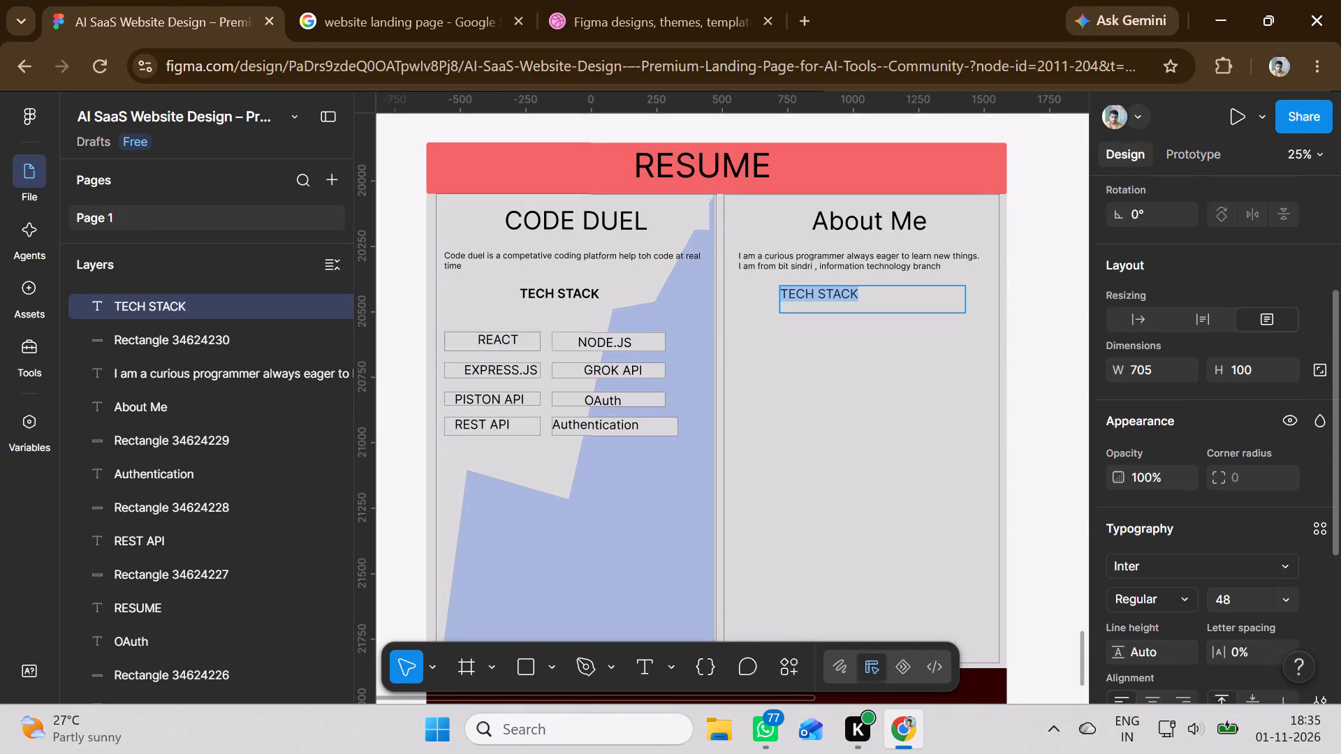
{"action": "left_click", "coordinate": [1248, 497]}
{"action": "left_click", "coordinate": [1247, 493]}
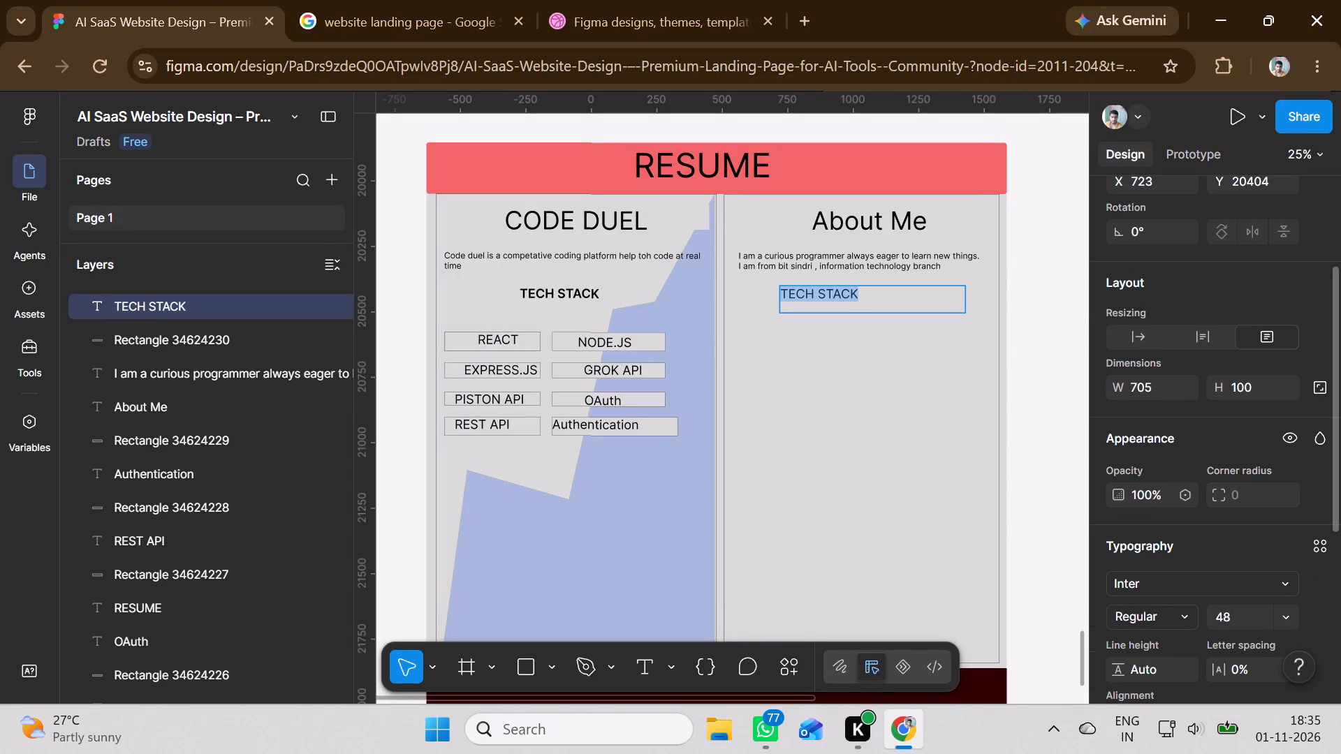
{"action": "left_click", "coordinate": [1183, 621]}
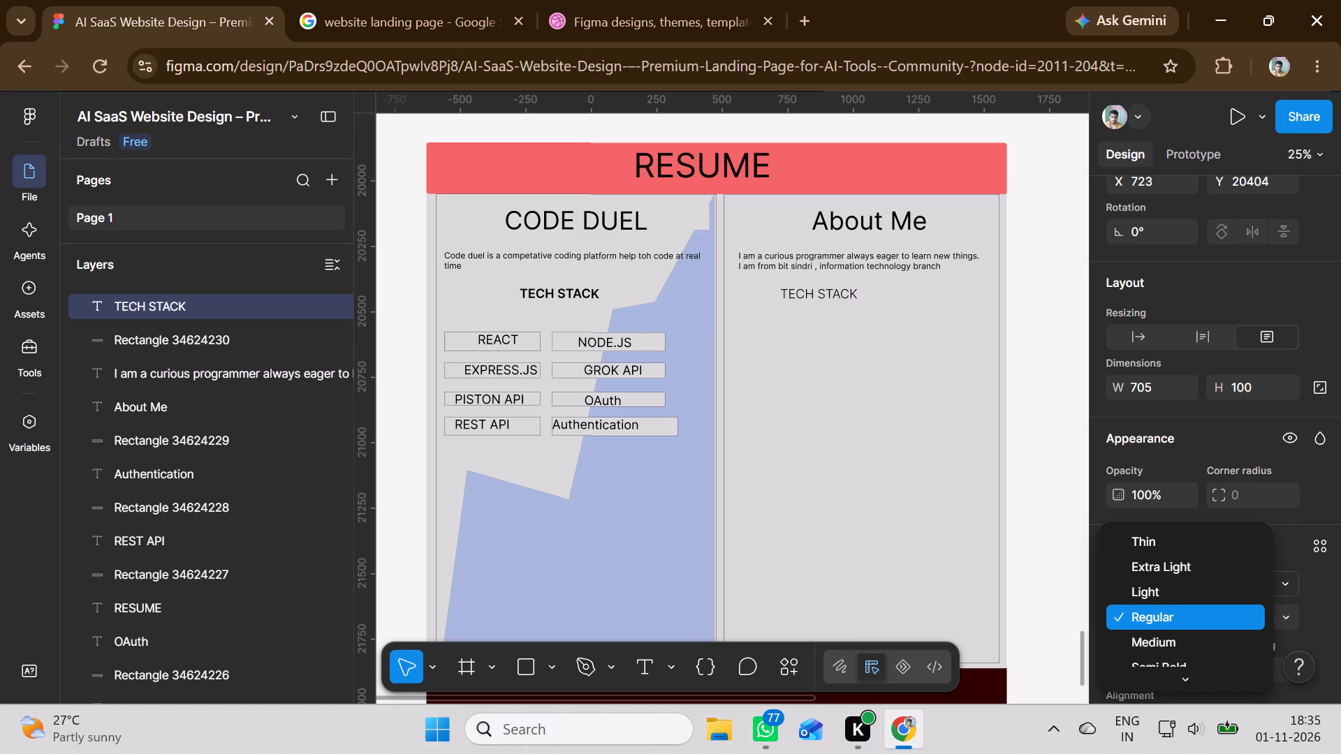
{"action": "scroll", "coordinate": [1163, 640], "scroll_direction": "down", "scroll_amount": 2}
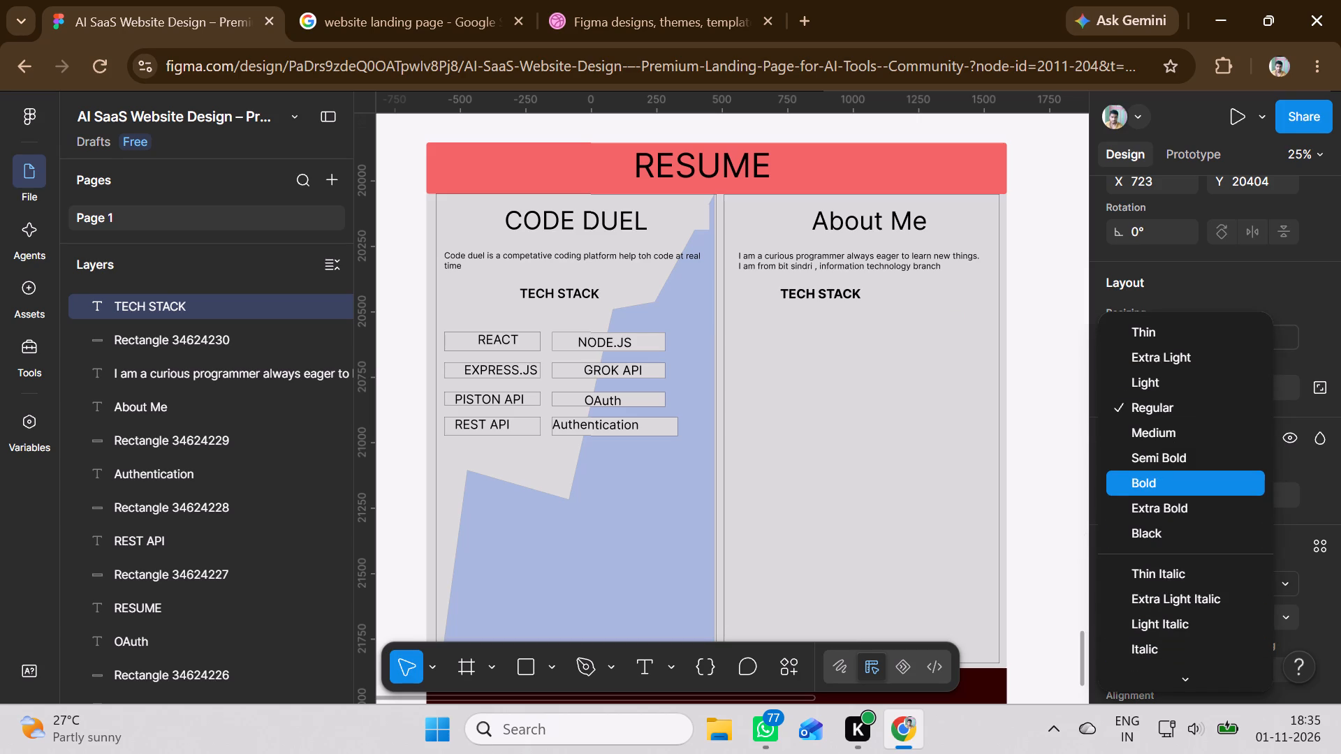
{"action": "left_click", "coordinate": [1154, 487]}
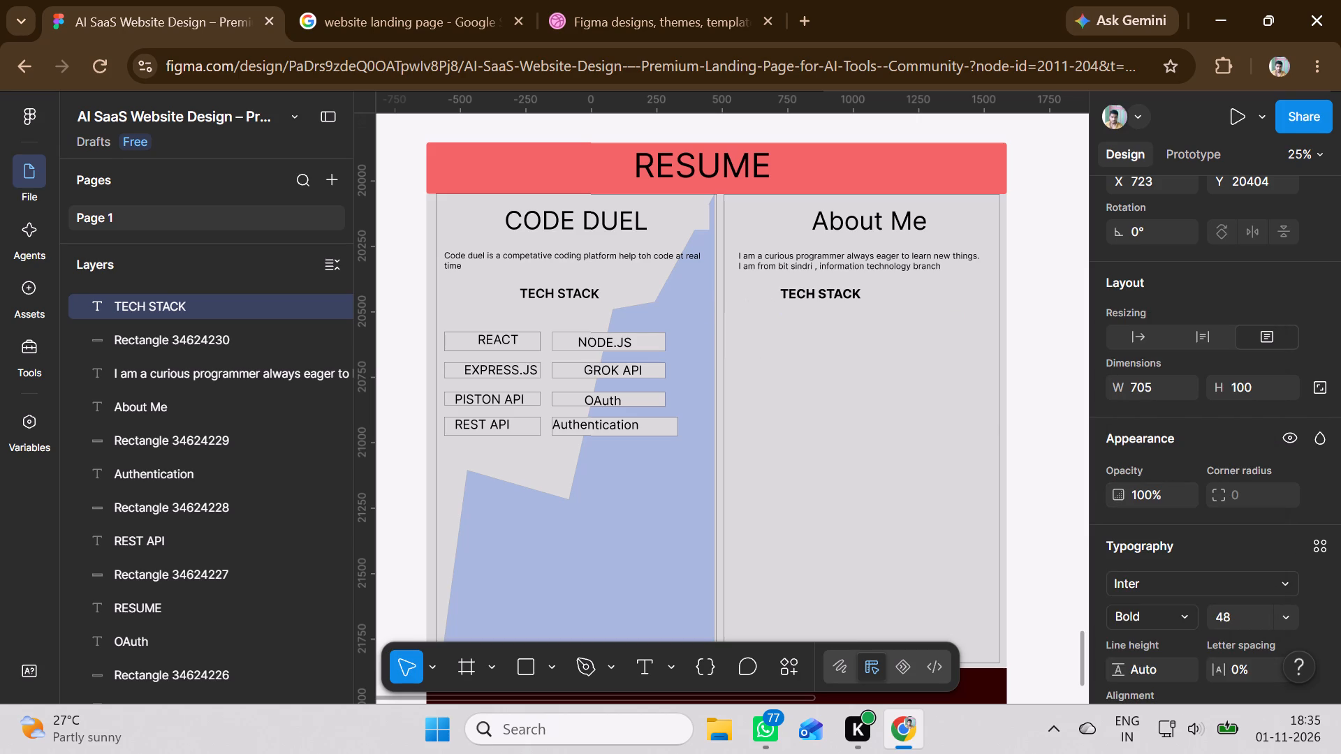
{"action": "left_click", "coordinate": [800, 299]}
{"action": "left_click", "coordinate": [867, 297]}
{"action": "left_click", "coordinate": [842, 359]}
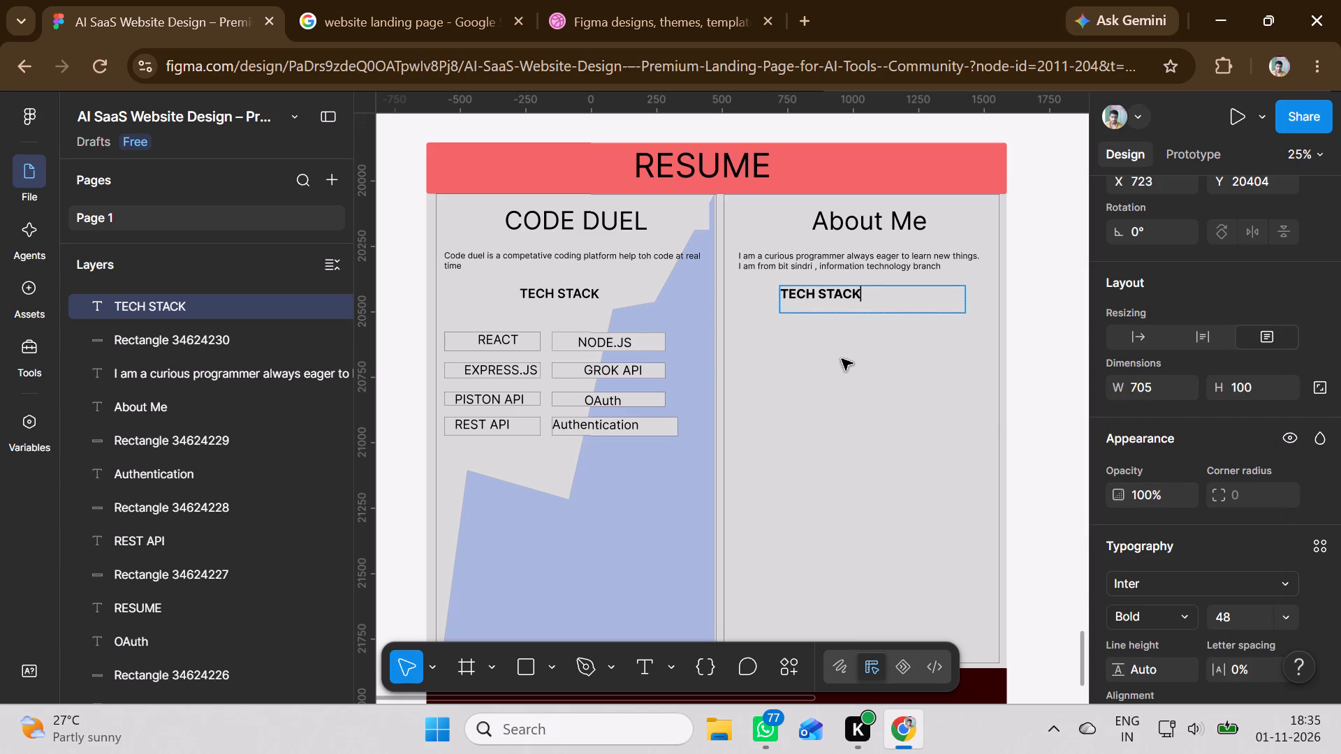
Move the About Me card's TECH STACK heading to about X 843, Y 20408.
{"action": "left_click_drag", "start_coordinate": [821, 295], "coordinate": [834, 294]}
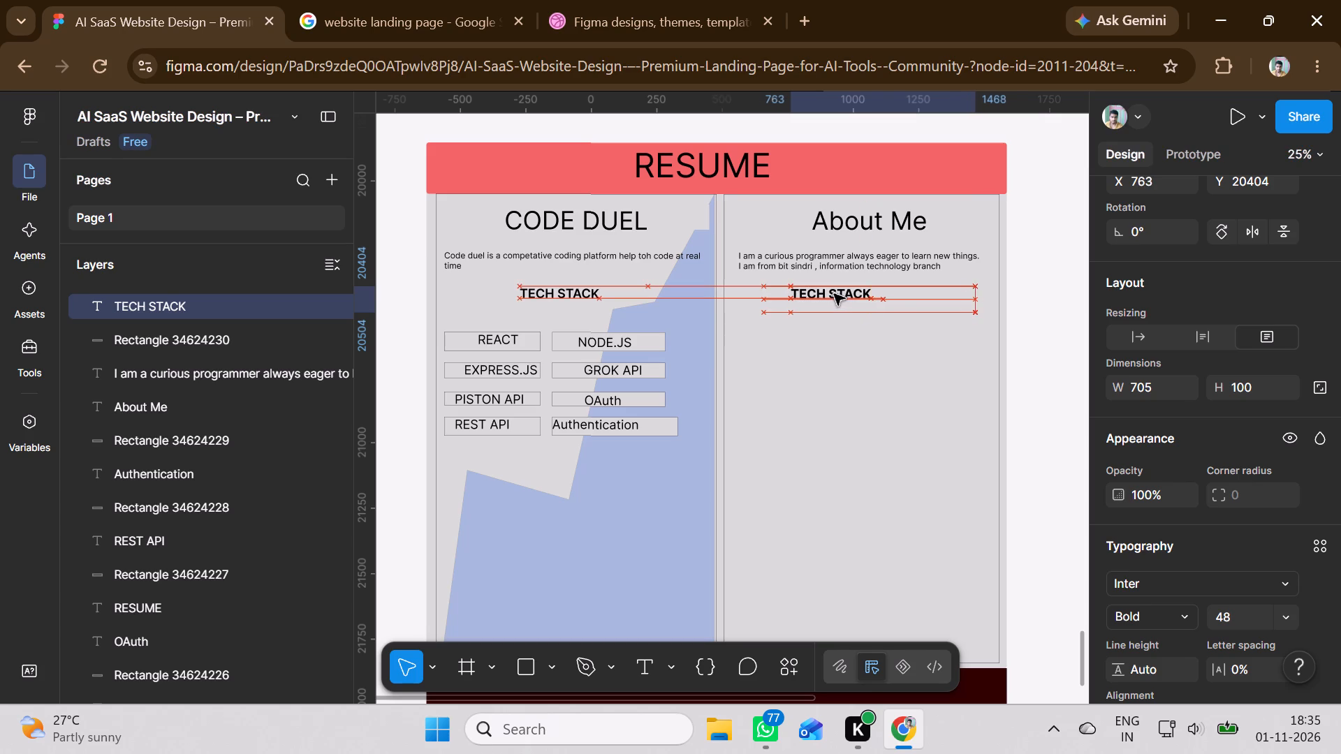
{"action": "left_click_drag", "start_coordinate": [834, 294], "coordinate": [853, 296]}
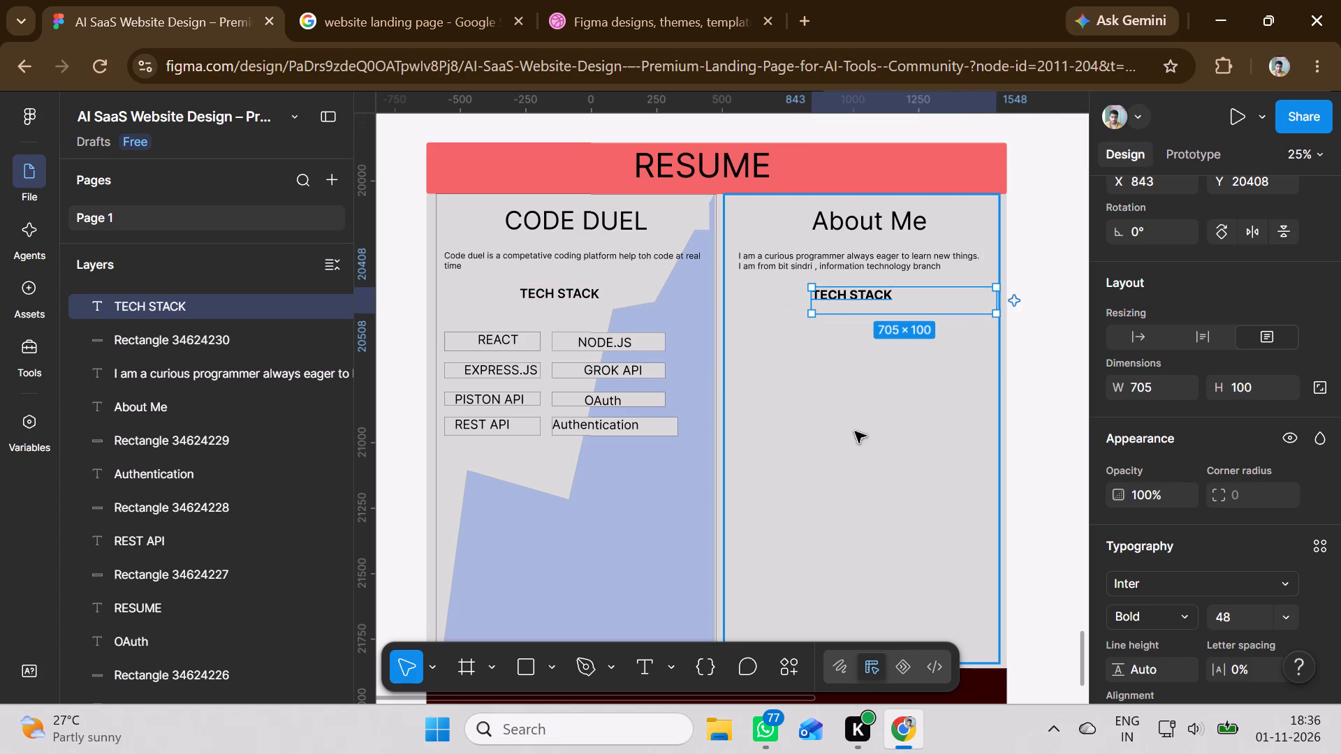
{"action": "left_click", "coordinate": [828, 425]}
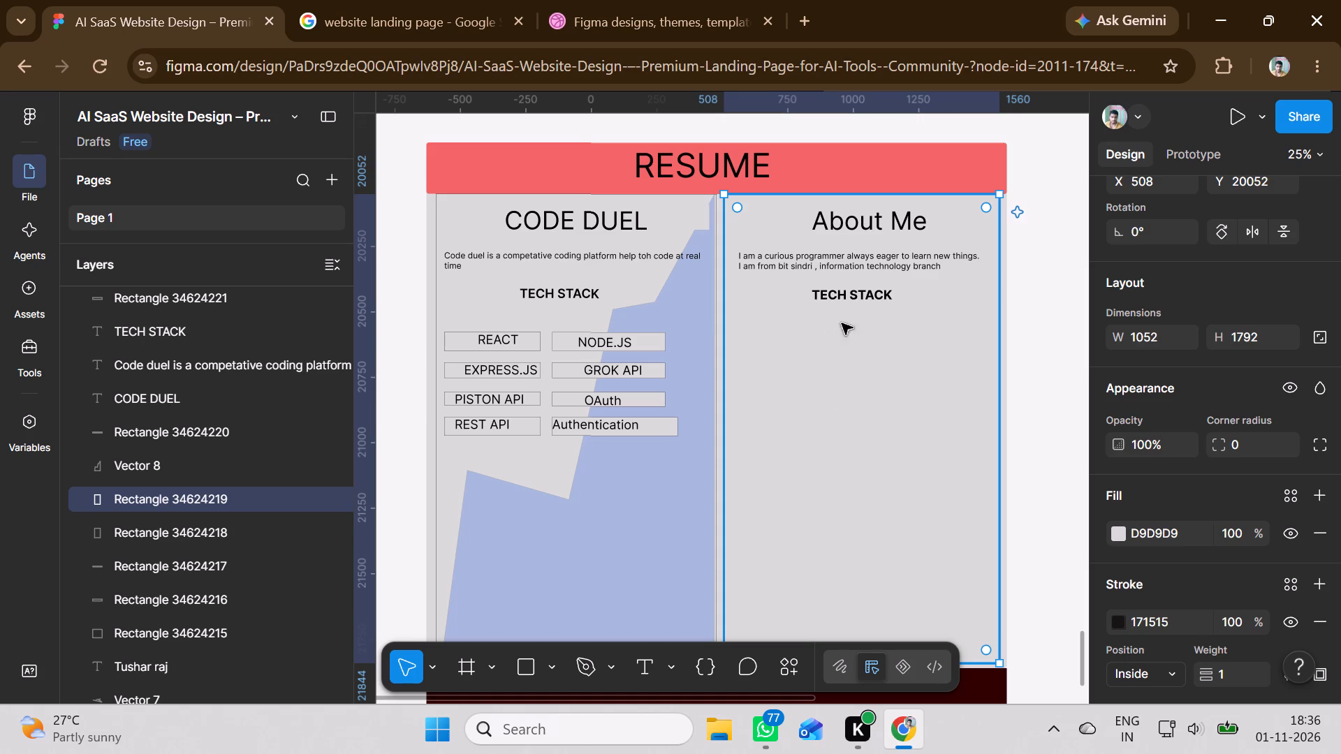
Delete the 808 × 100 rectangle behind the About Me card's TECH STACK heading.
{"action": "left_click", "coordinate": [858, 298]}
{"action": "left_click", "coordinate": [909, 292]}
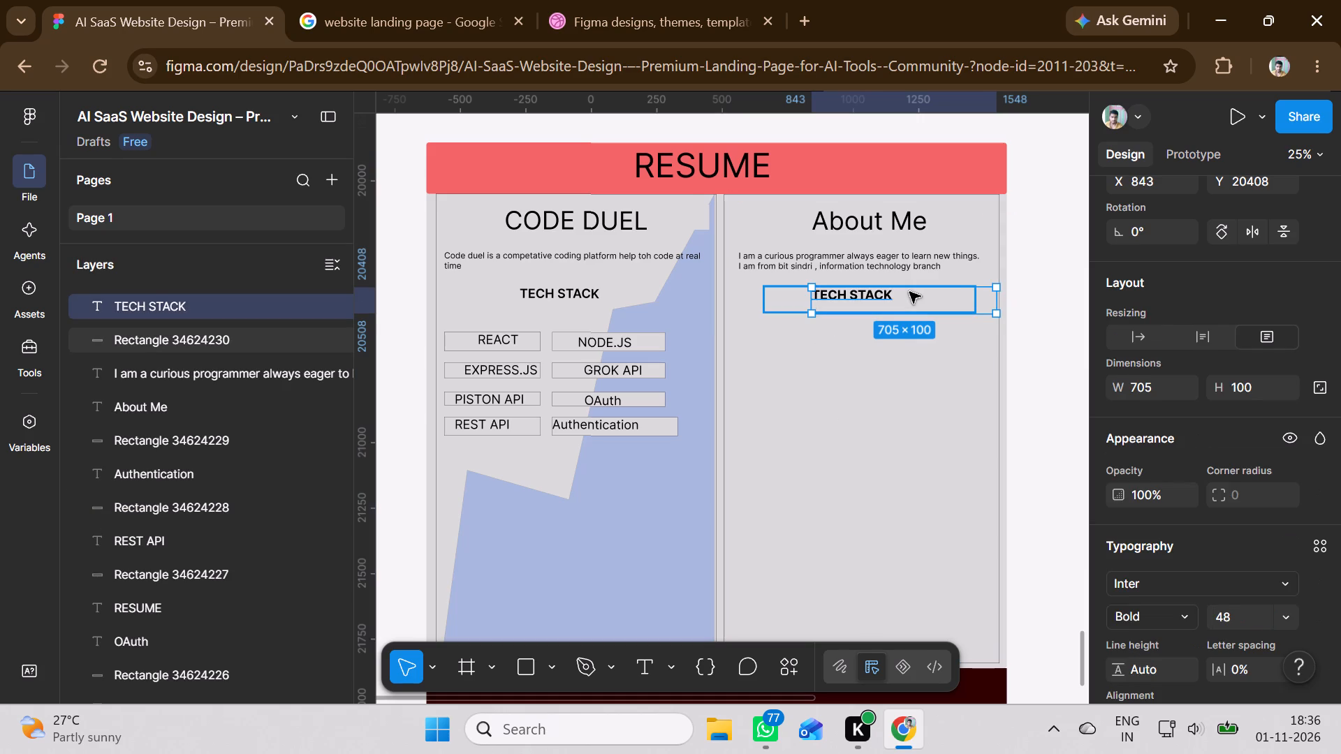
{"action": "double_click", "coordinate": [908, 295]}
{"action": "left_click", "coordinate": [908, 295]}
{"action": "left_click", "coordinate": [842, 361]}
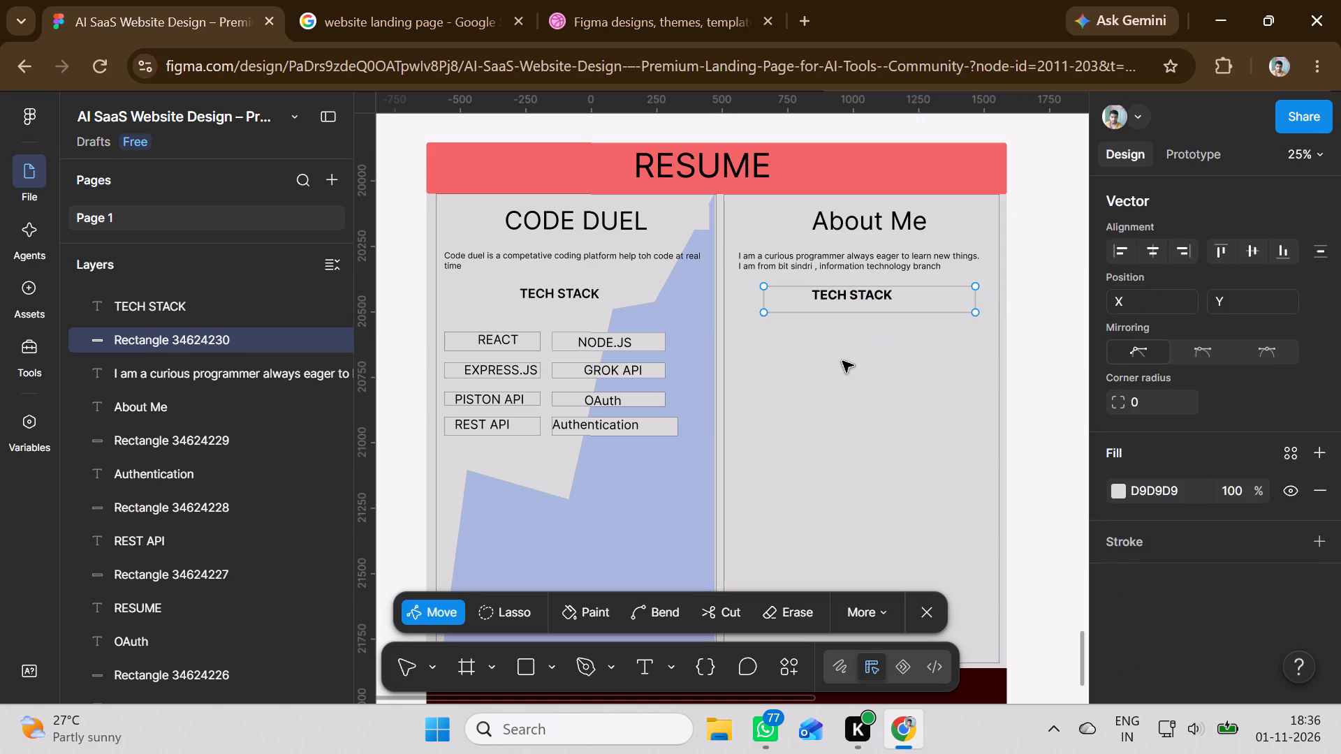
{"action": "double_click", "coordinate": [828, 378]}
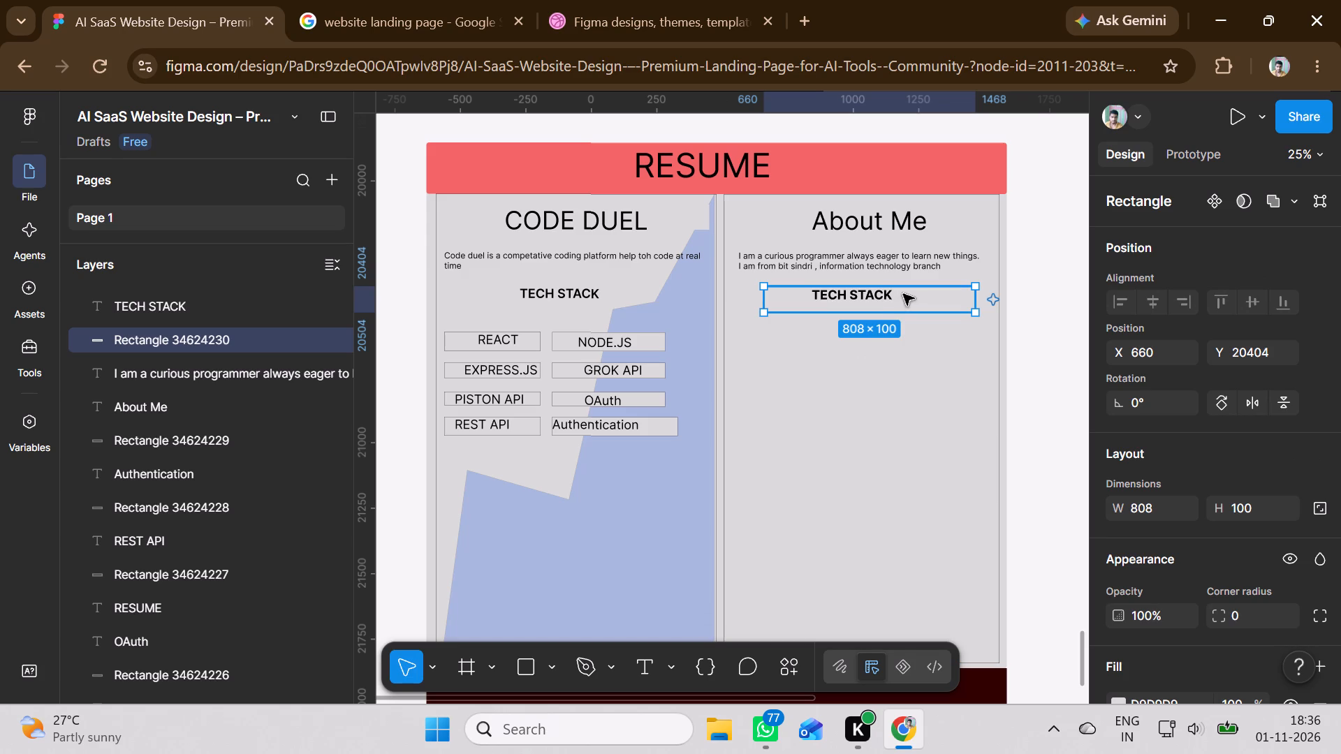
{"action": "left_click", "coordinate": [903, 293]}
{"action": "key", "text": "BackSpace"}
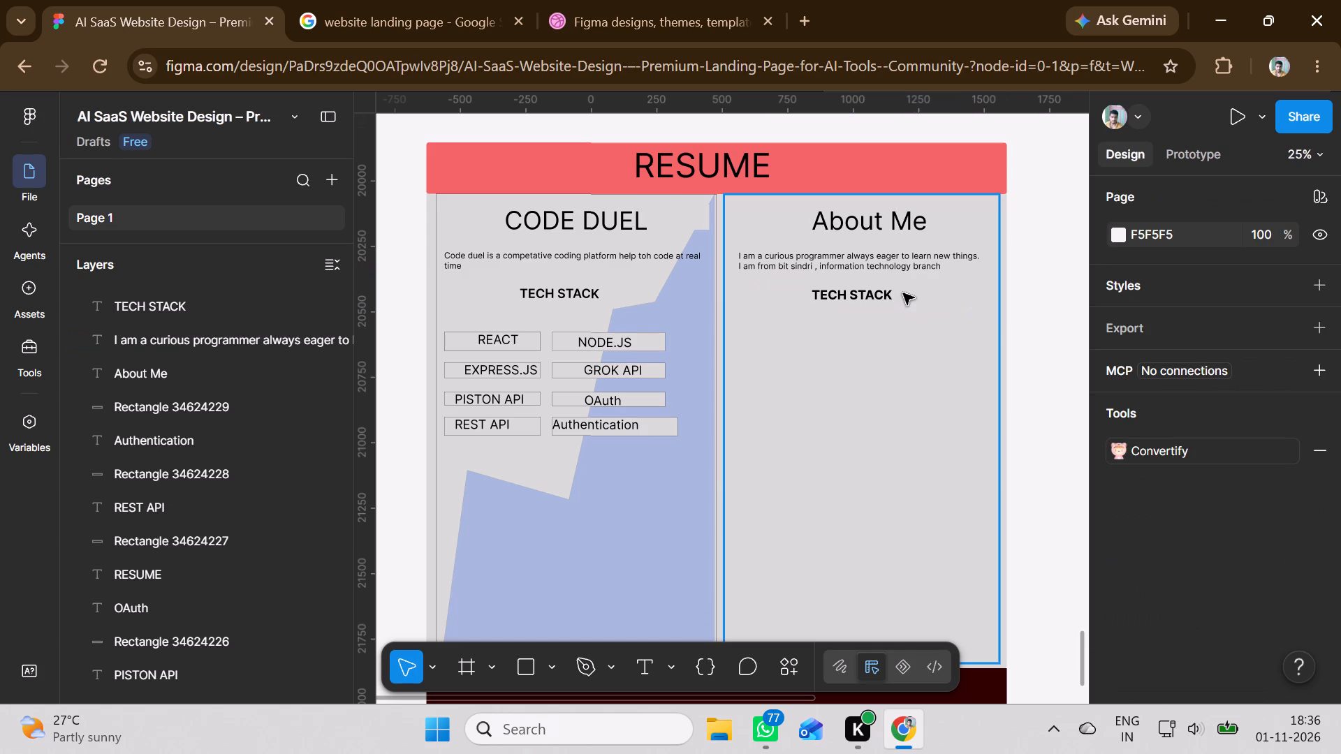
Resize the About Me card's TECH STACK text box to about 705 × 58, fitting its single line.
{"action": "left_click", "coordinate": [886, 292]}
{"action": "left_click", "coordinate": [909, 293]}
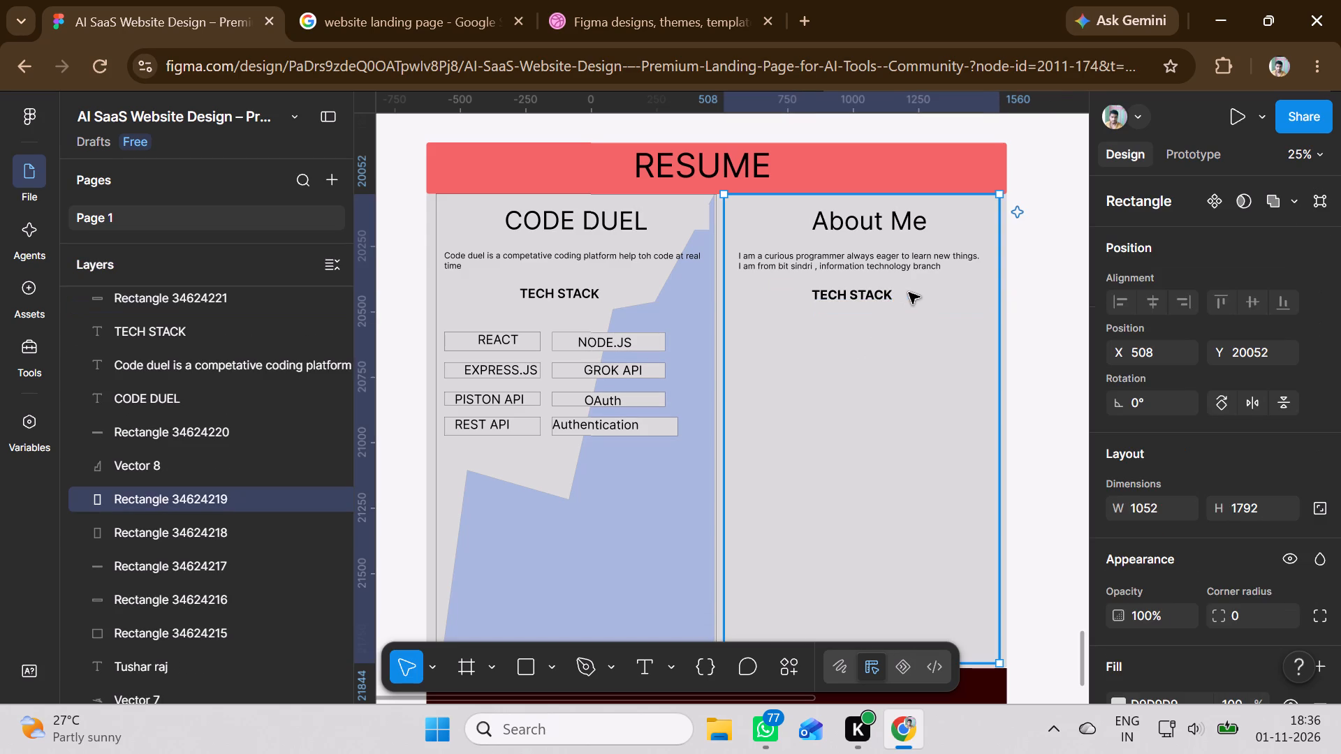
{"action": "left_click", "coordinate": [874, 297]}
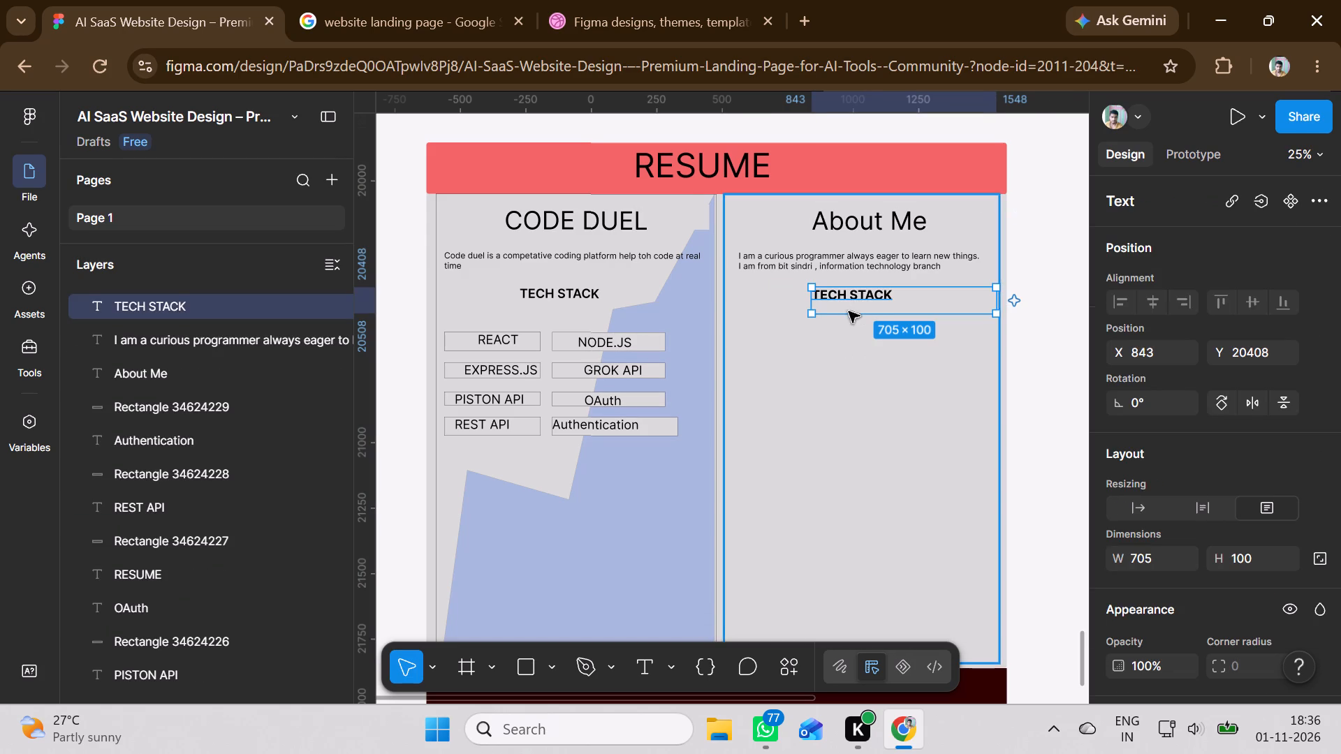
{"action": "left_click_drag", "start_coordinate": [828, 320], "coordinate": [807, 353]}
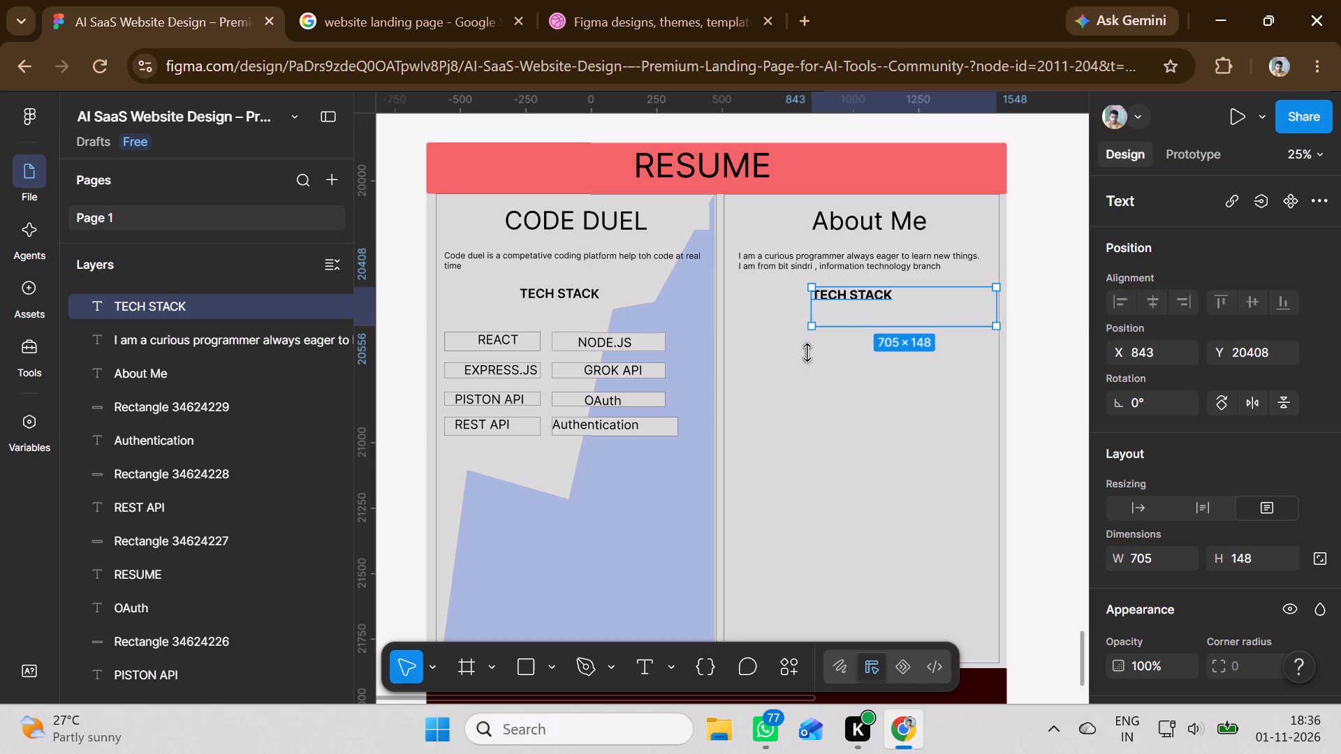
{"action": "left_click_drag", "start_coordinate": [807, 353], "coordinate": [802, 362]}
{"action": "left_click", "coordinate": [840, 327]}
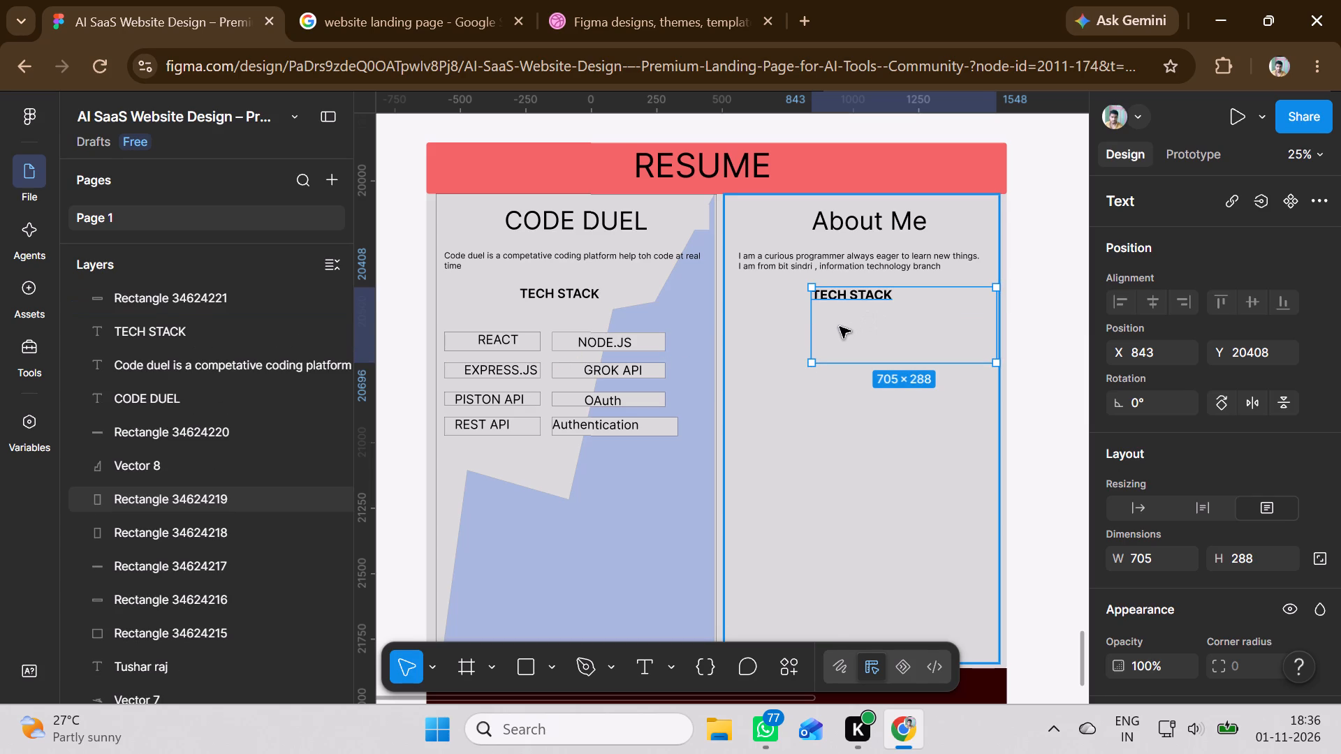
{"action": "left_click", "coordinate": [872, 294]}
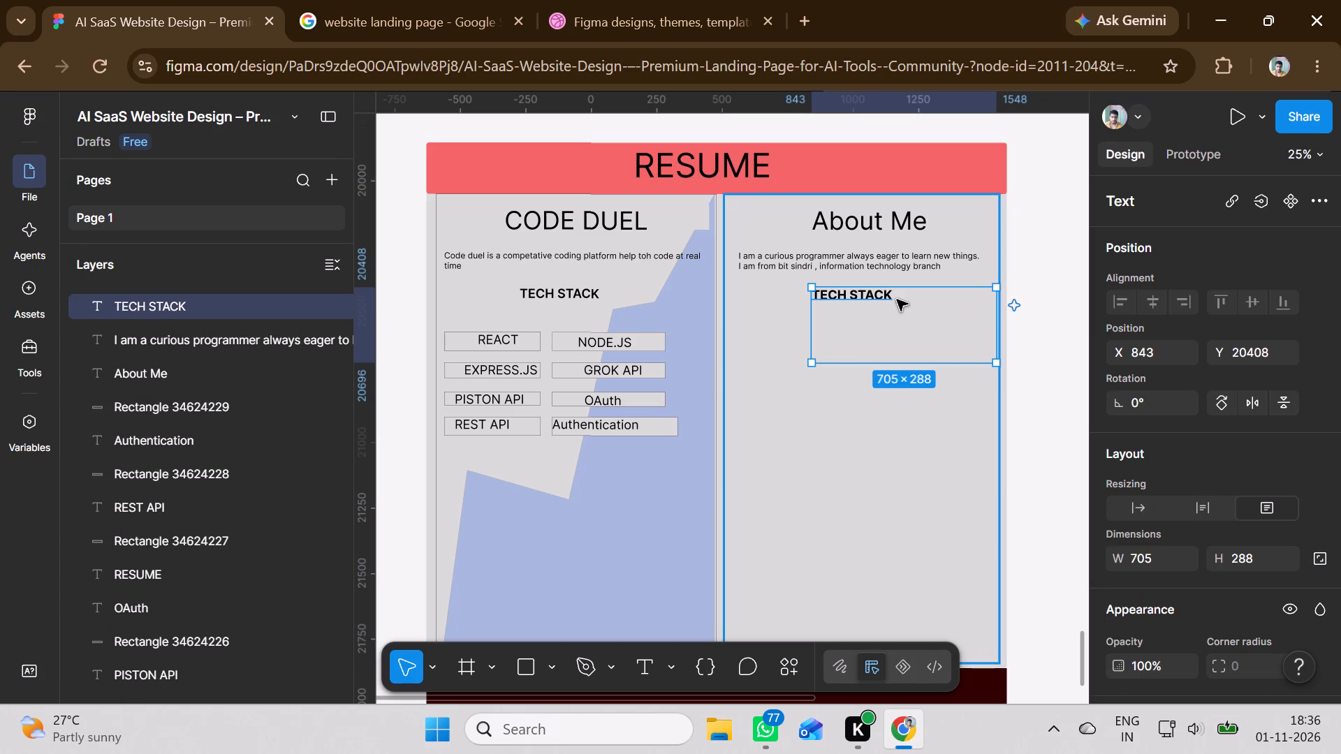
{"action": "double_click", "coordinate": [899, 294]}
Delete the 1052 × 1792 background rectangle of the About Me card.
{"action": "left_click", "coordinate": [901, 293]}
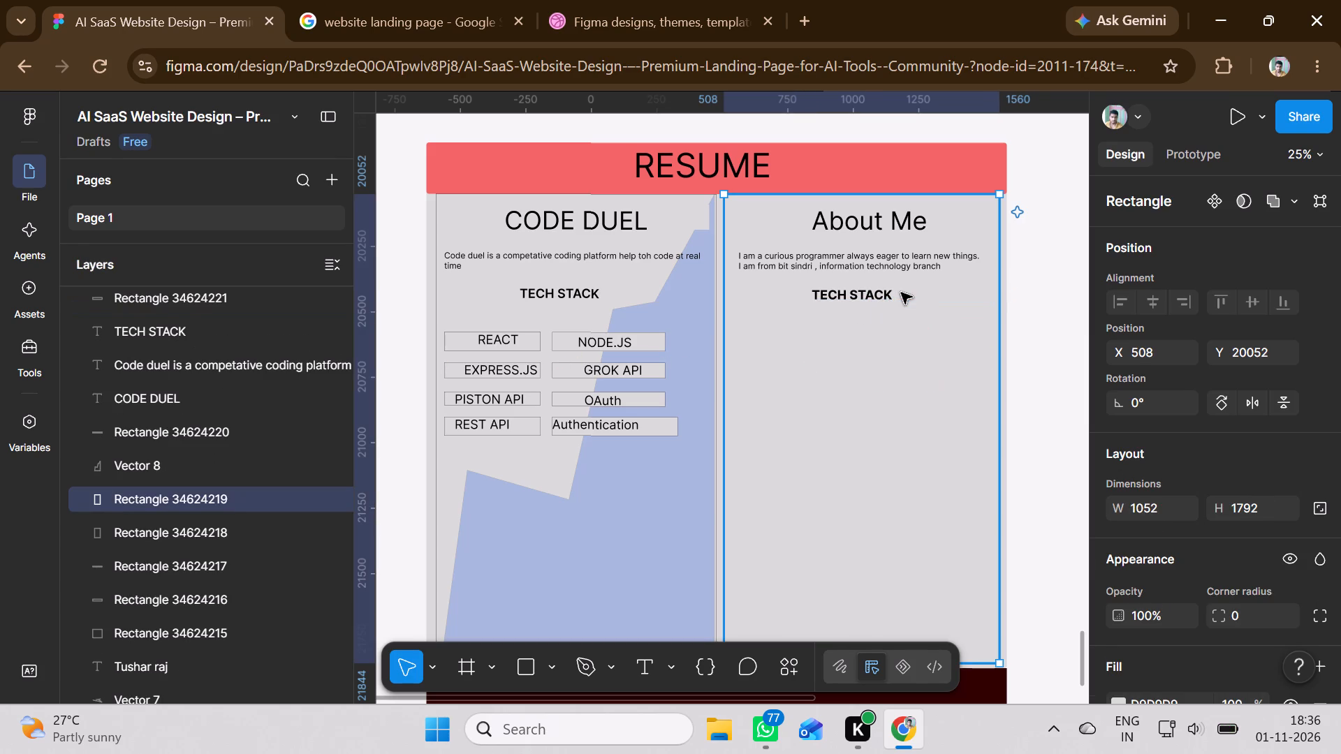
{"action": "key", "text": "BackSpace"}
{"action": "key", "text": "BackSpace"}
{"action": "key", "text": "BackSpace"}
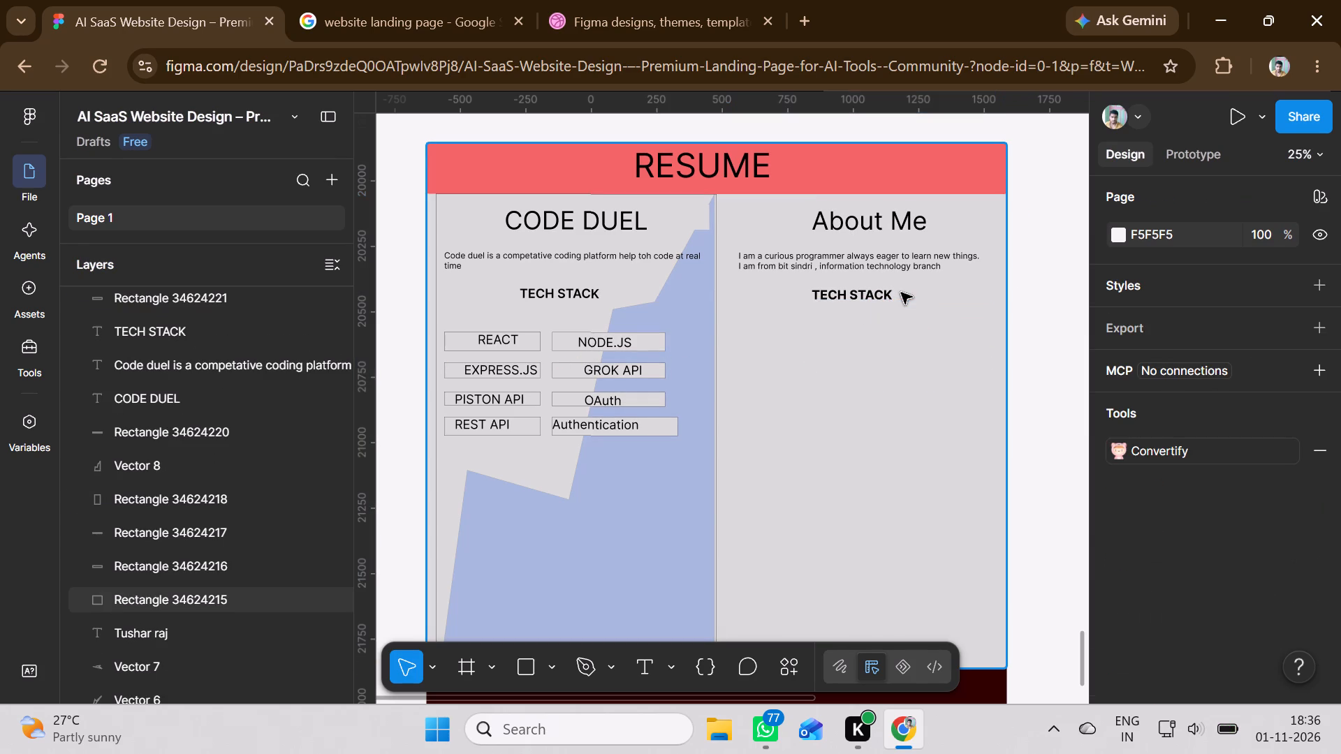
Replace the TECH STACK heading under About Me with the text Programming Language.
{"action": "left_click", "coordinate": [902, 292]}
{"action": "left_click", "coordinate": [844, 297]}
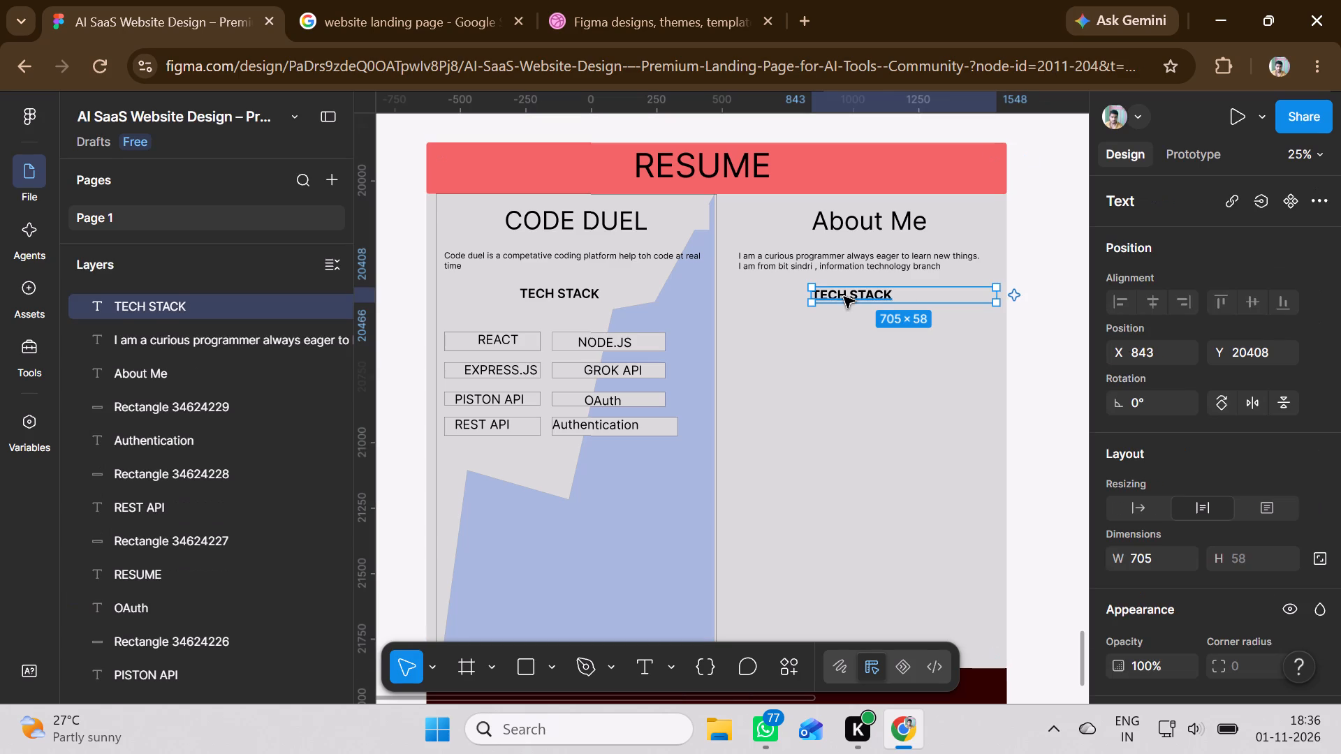
{"action": "double_click", "coordinate": [896, 290]}
{"action": "key", "text": "BackSpace"}
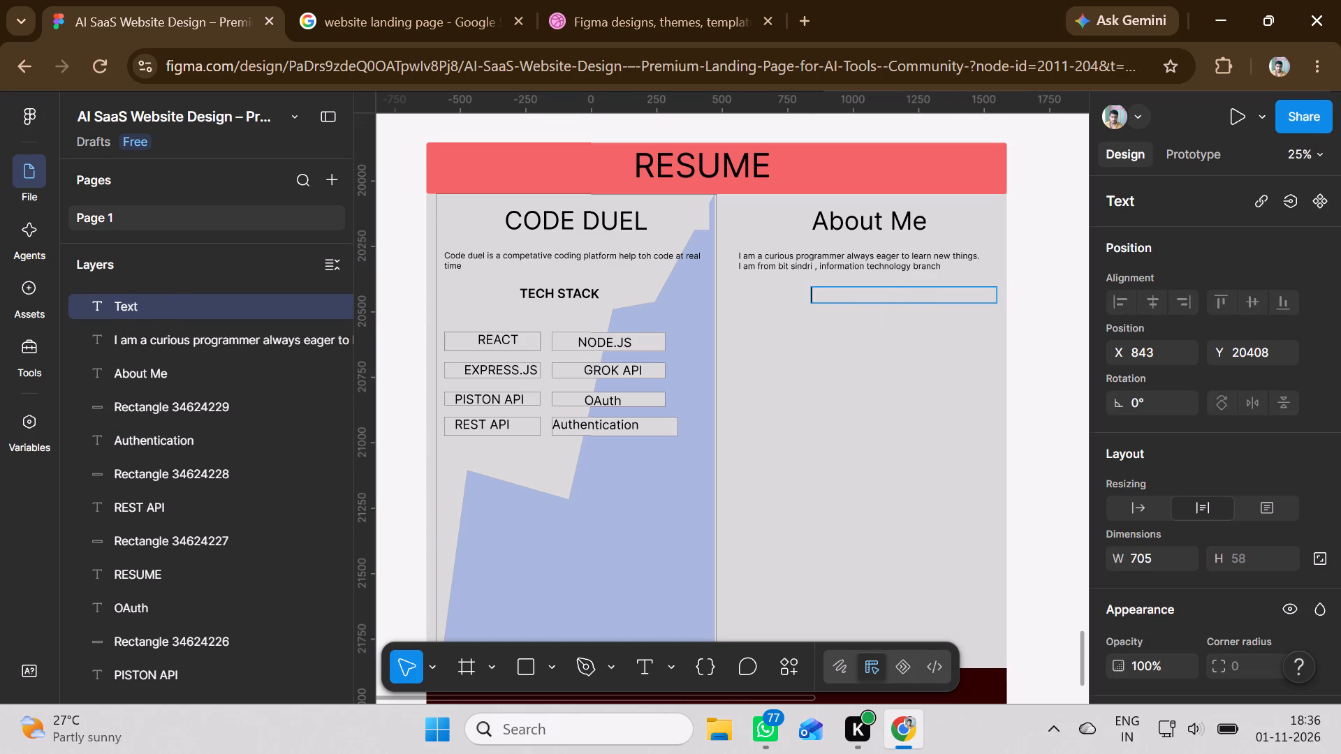
{"action": "key", "text": "BackSpace"}
{"action": "type", "text": "Programming"}
{"action": "key", "text": "space"}
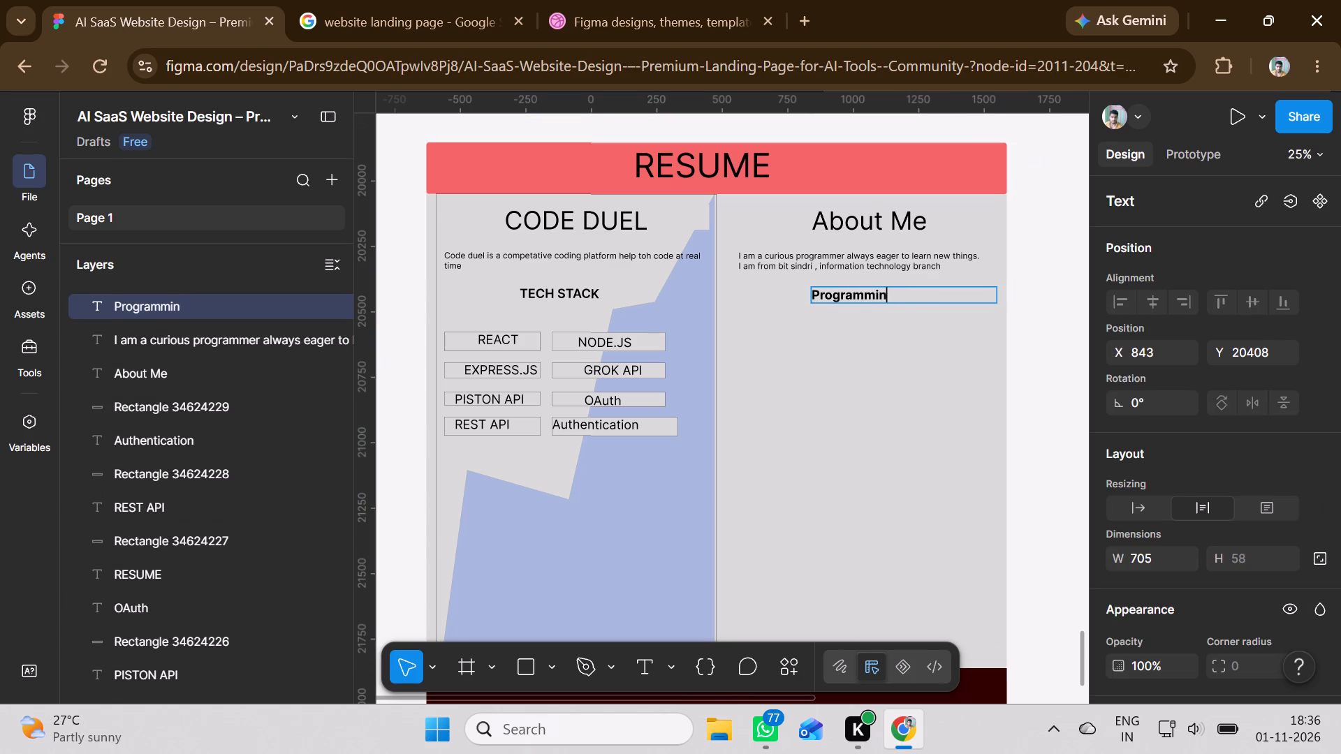
{"action": "type", "text": "Language"}
{"action": "left_click", "coordinate": [872, 328]}
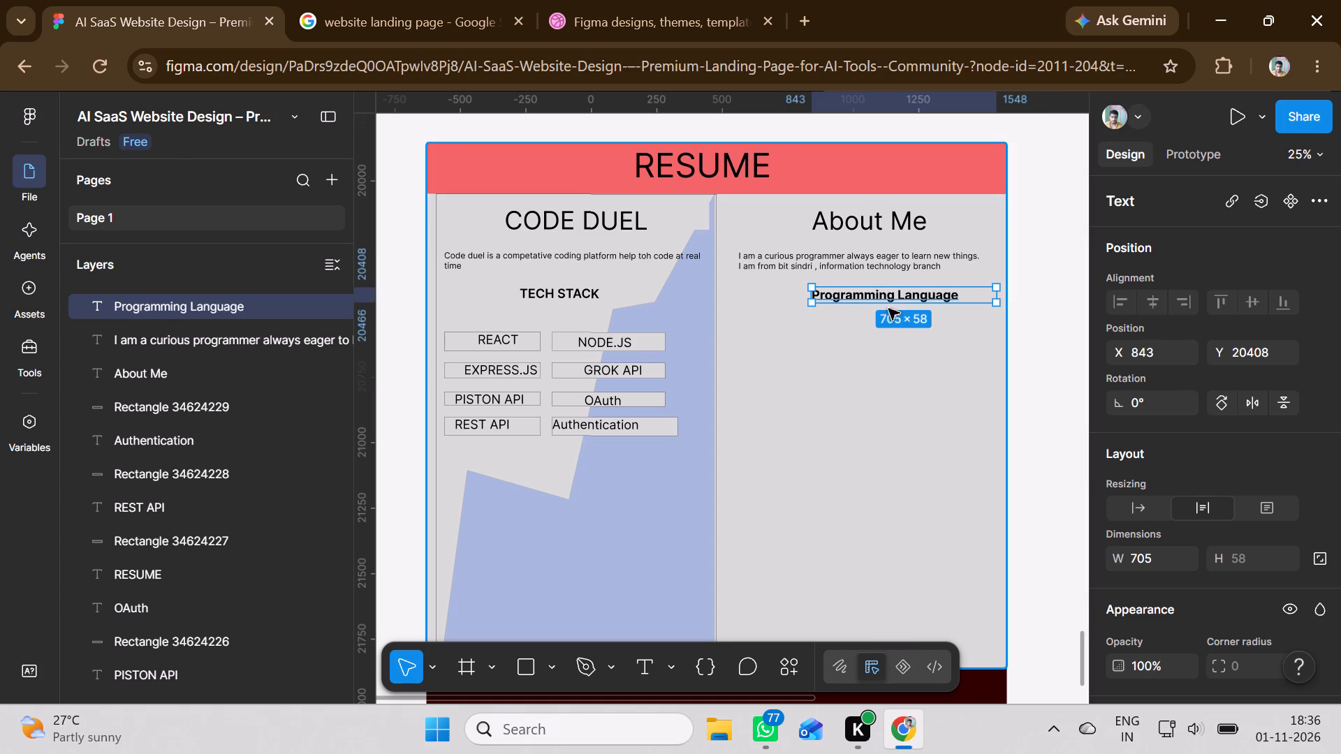
Move the Programming Language heading to about X 755, Y 20413, beneath the About Me paragraph.
{"action": "left_click_drag", "start_coordinate": [888, 300], "coordinate": [861, 300]}
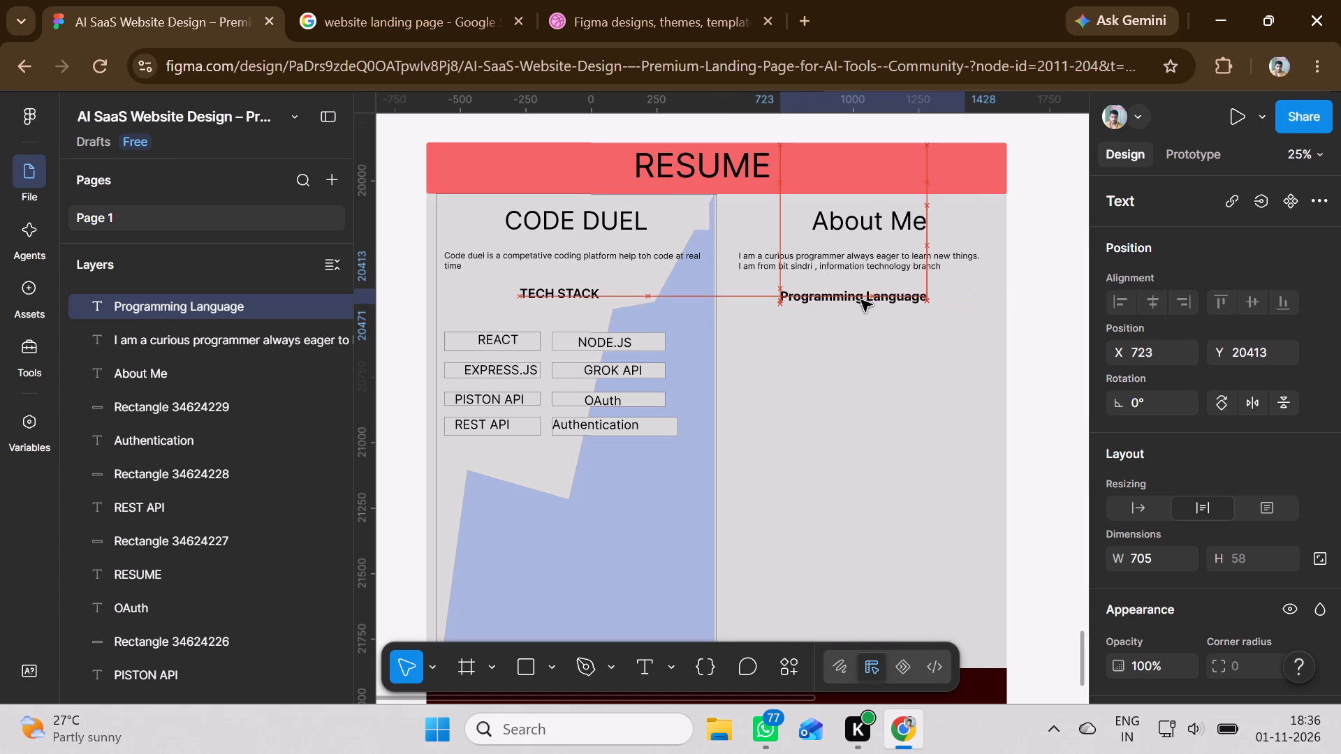
{"action": "left_click_drag", "start_coordinate": [861, 300], "coordinate": [865, 300]}
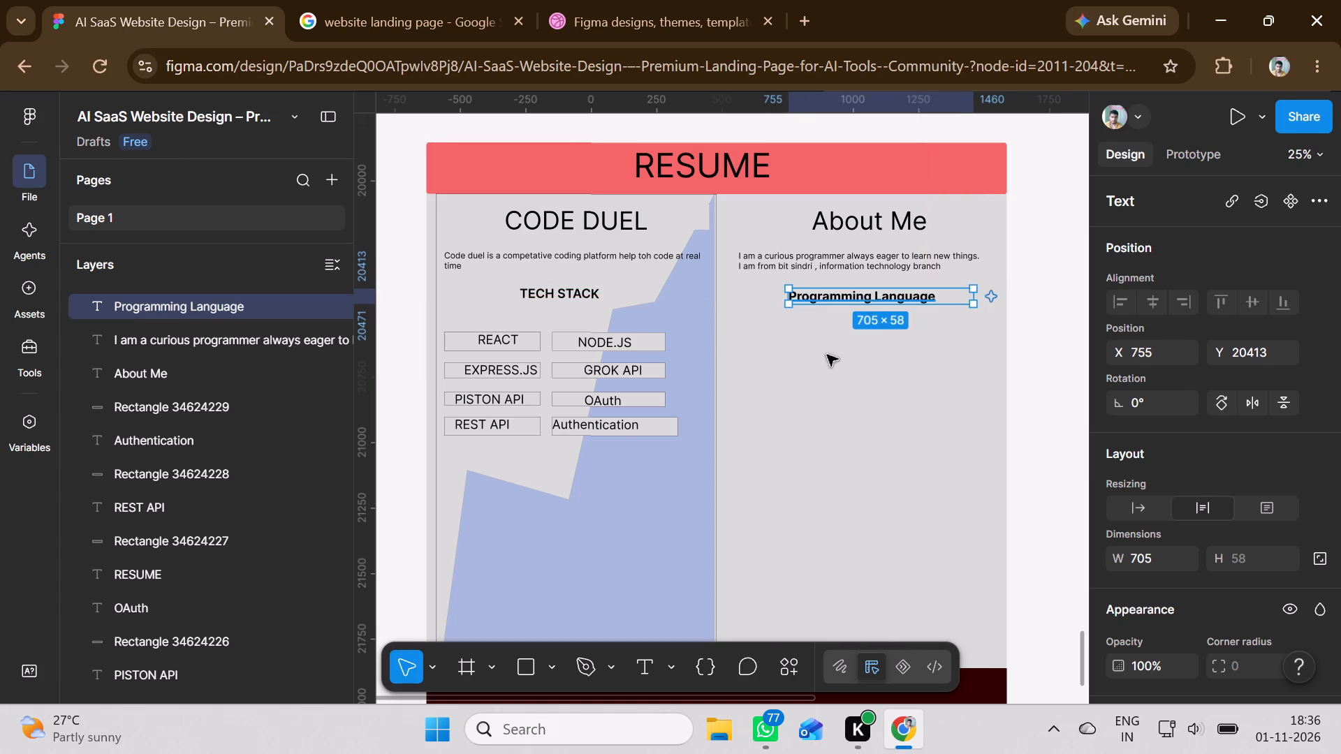
{"action": "left_click", "coordinate": [791, 428]}
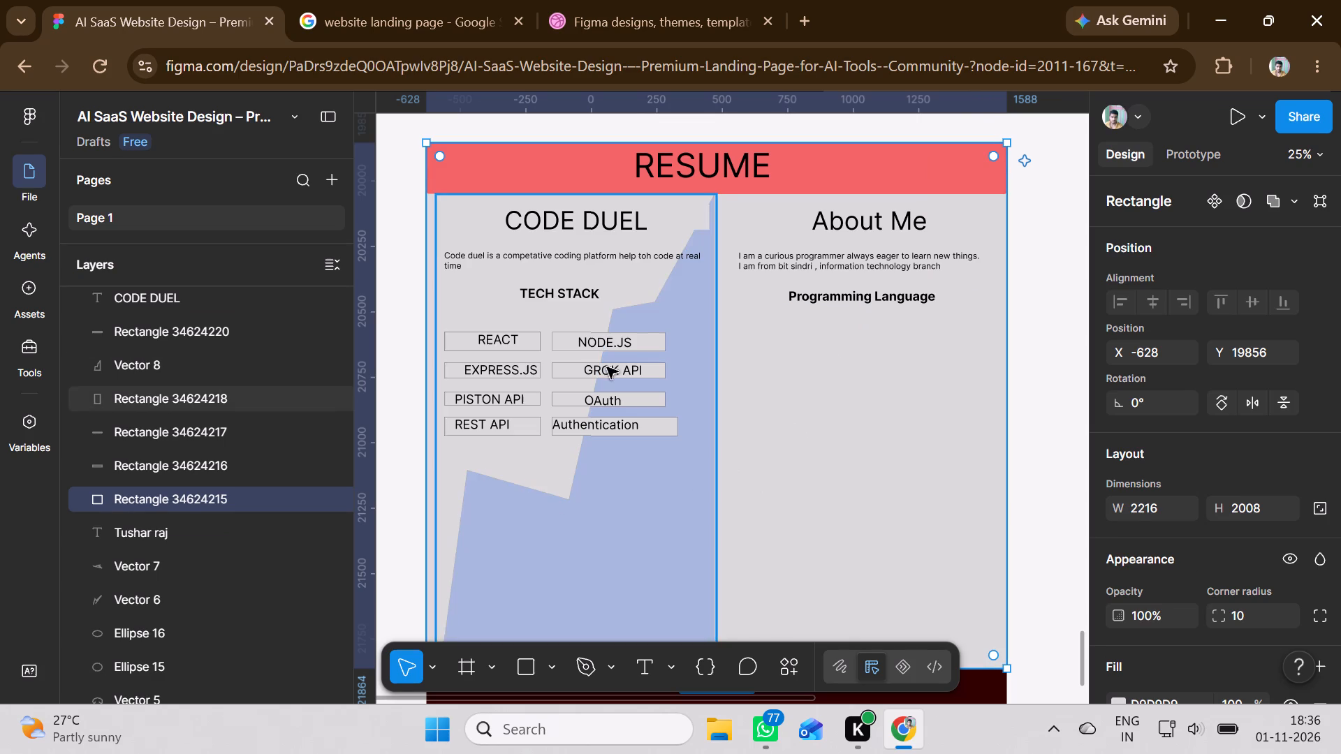
Draw a rectangle about 336 × 82 below the Programming Language heading, level with the REACT row.
{"action": "scroll", "coordinate": [523, 508], "scroll_direction": "down", "scroll_amount": 4}
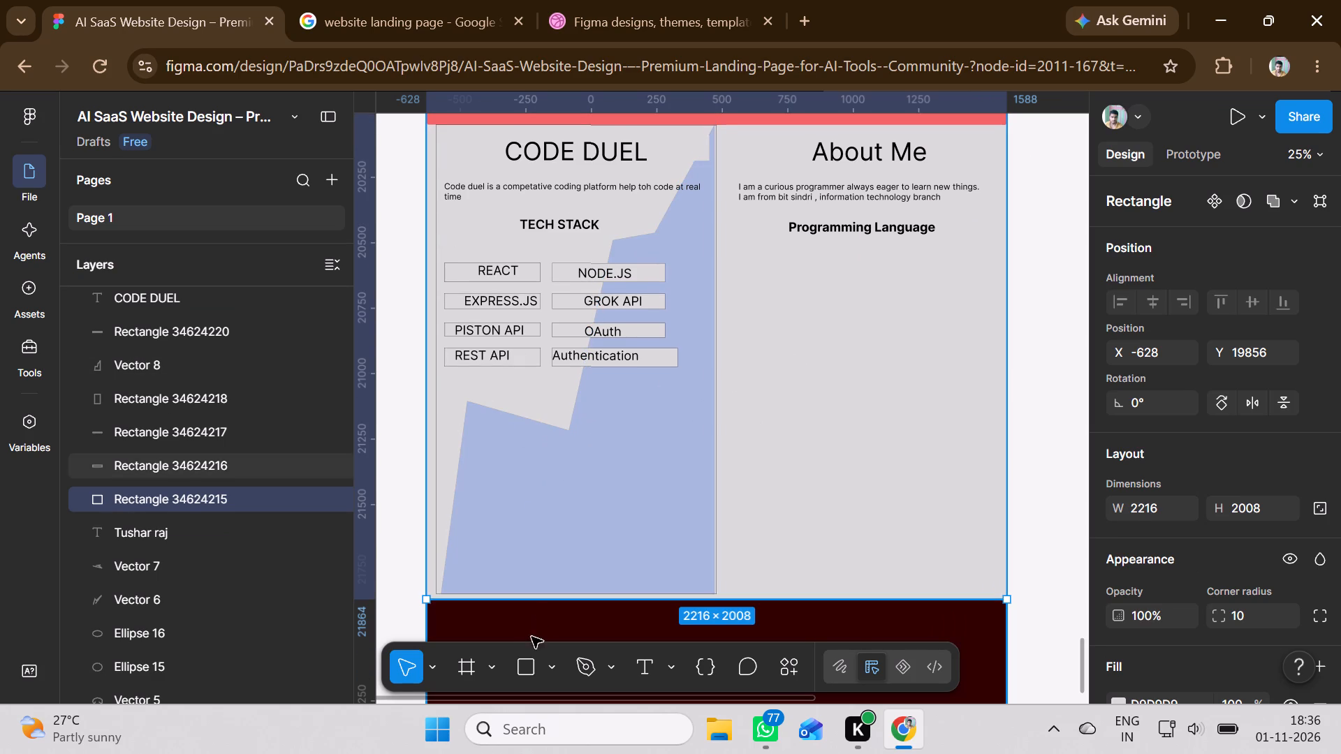
{"action": "left_click", "coordinate": [520, 679]}
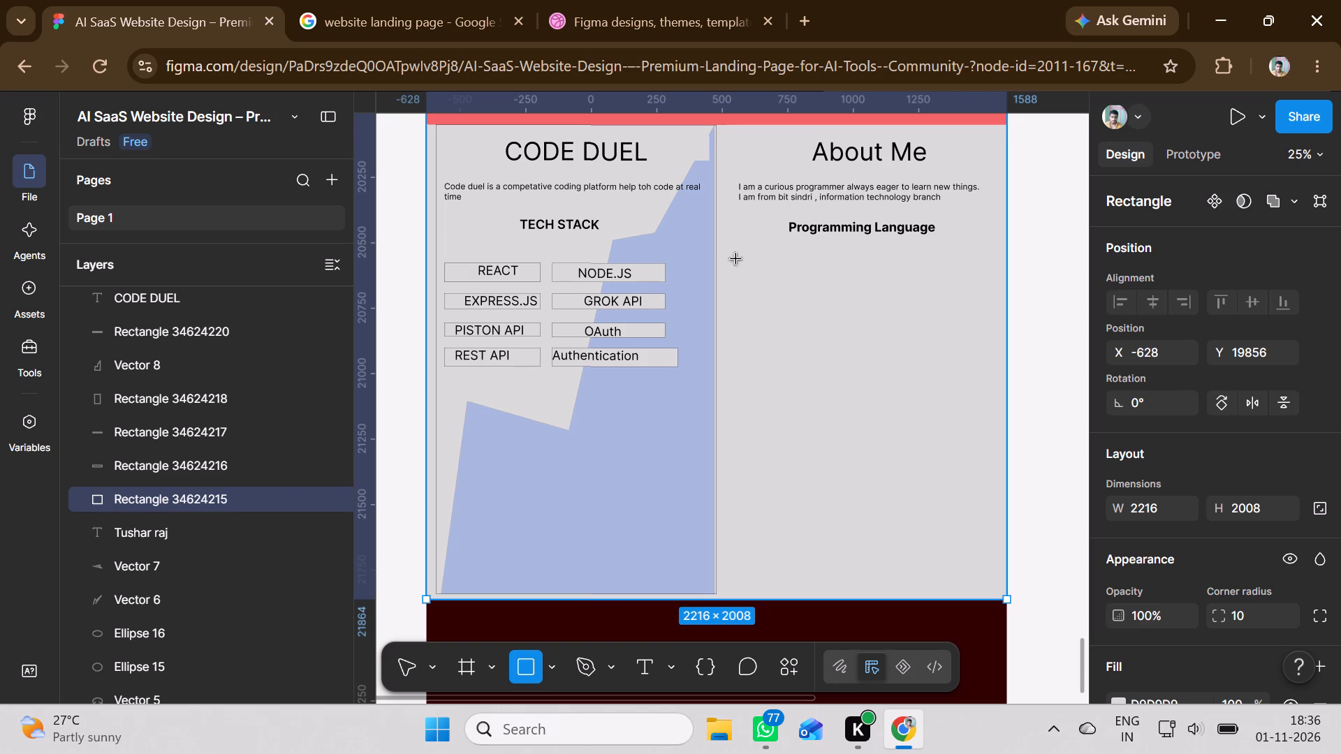
{"action": "left_click_drag", "start_coordinate": [736, 259], "coordinate": [816, 283]}
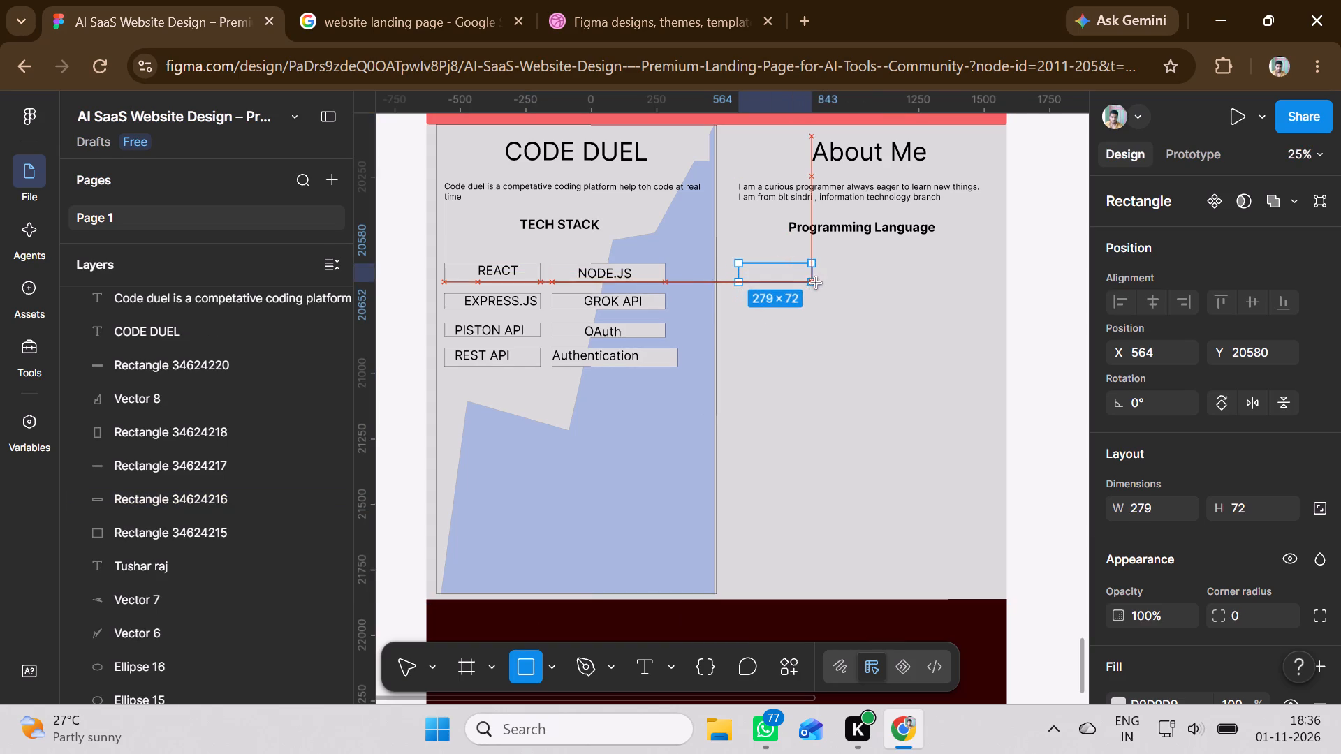
{"action": "left_click_drag", "start_coordinate": [816, 283], "coordinate": [826, 284]}
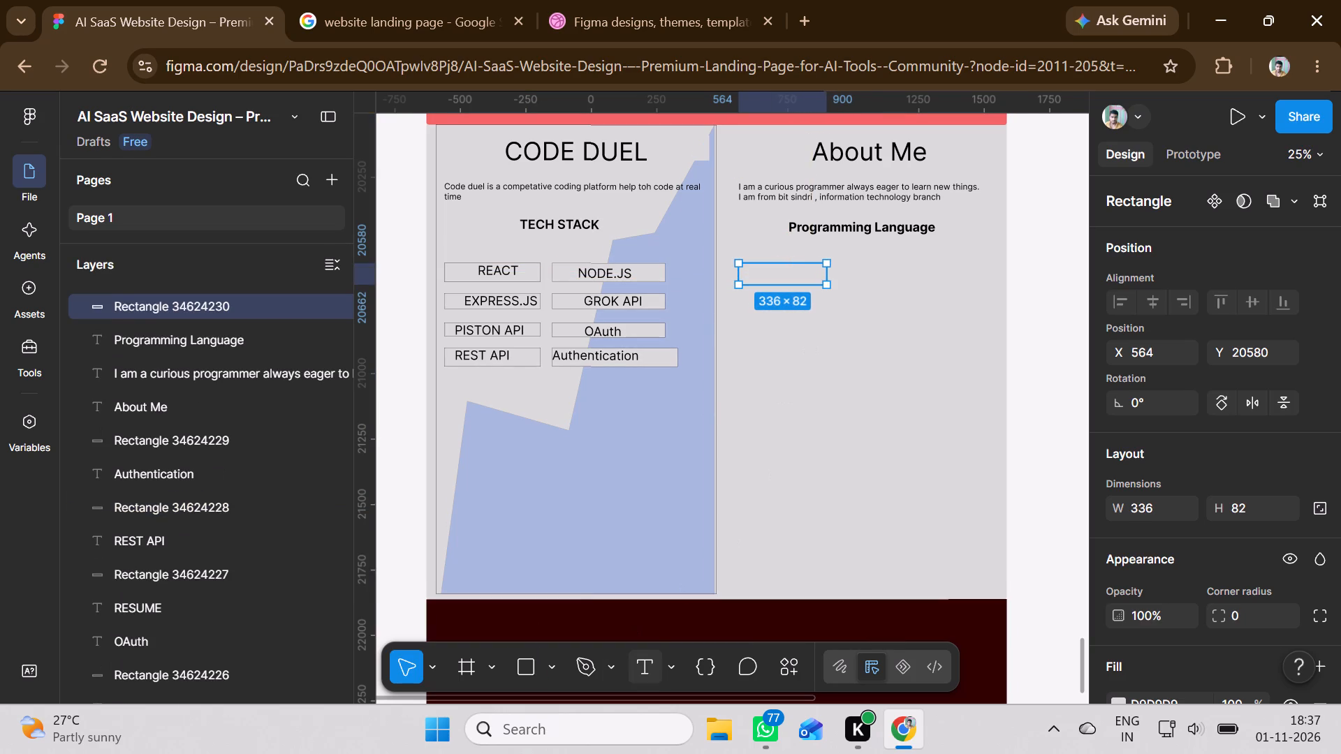
Add the text C++ in a box about 360 × 82 over the new rectangle.
{"action": "left_click", "coordinate": [641, 663]}
{"action": "left_click_drag", "start_coordinate": [740, 263], "coordinate": [833, 283]}
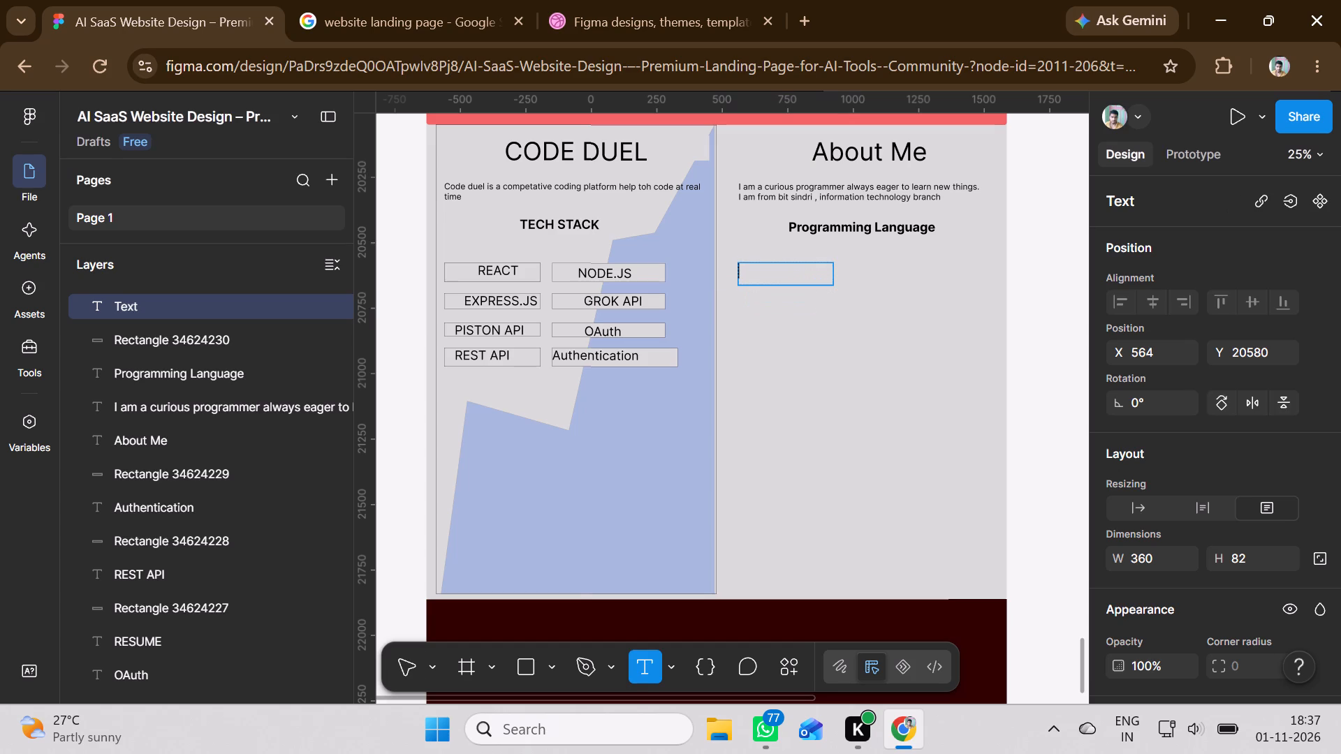
{"action": "type", "text": "C++"}
{"action": "left_click", "coordinate": [755, 323]}
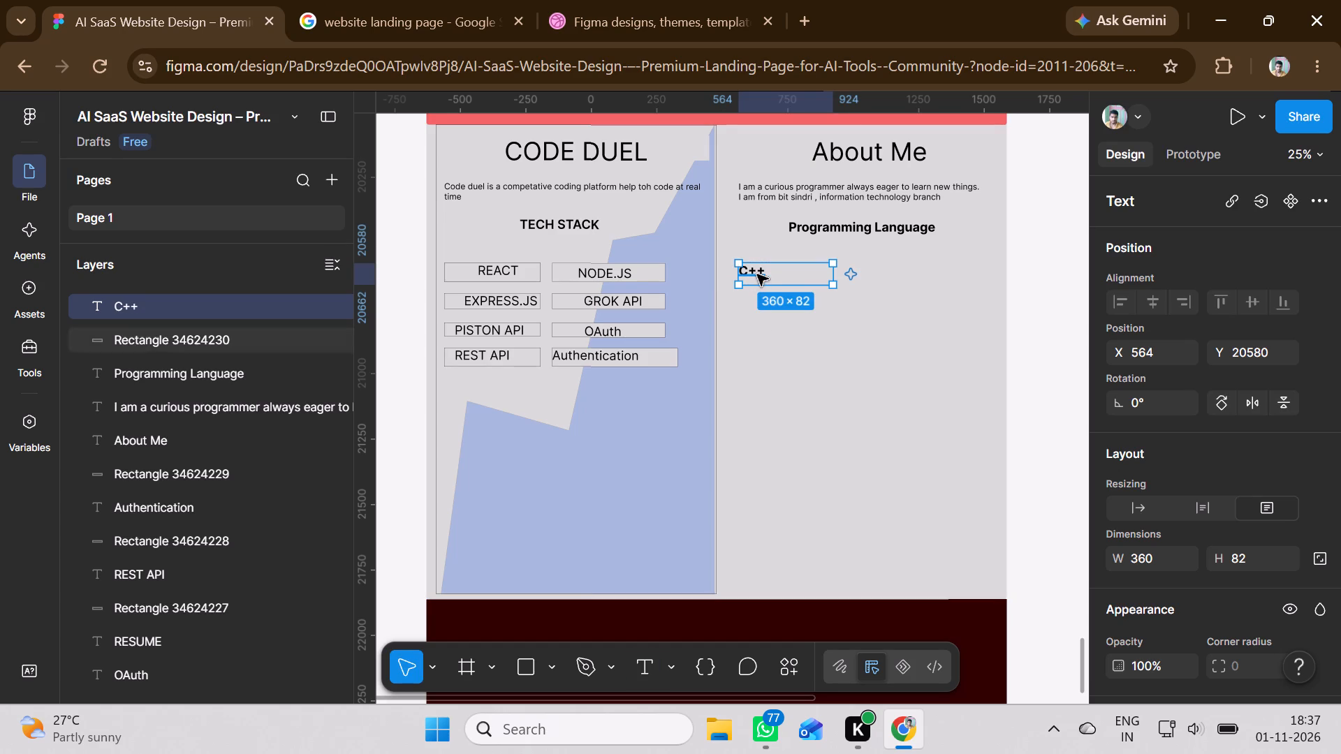
Move the C++ text to about X 680, Y 20590 so it sits in the middle of its rectangle.
{"action": "left_click_drag", "start_coordinate": [757, 272], "coordinate": [783, 274]}
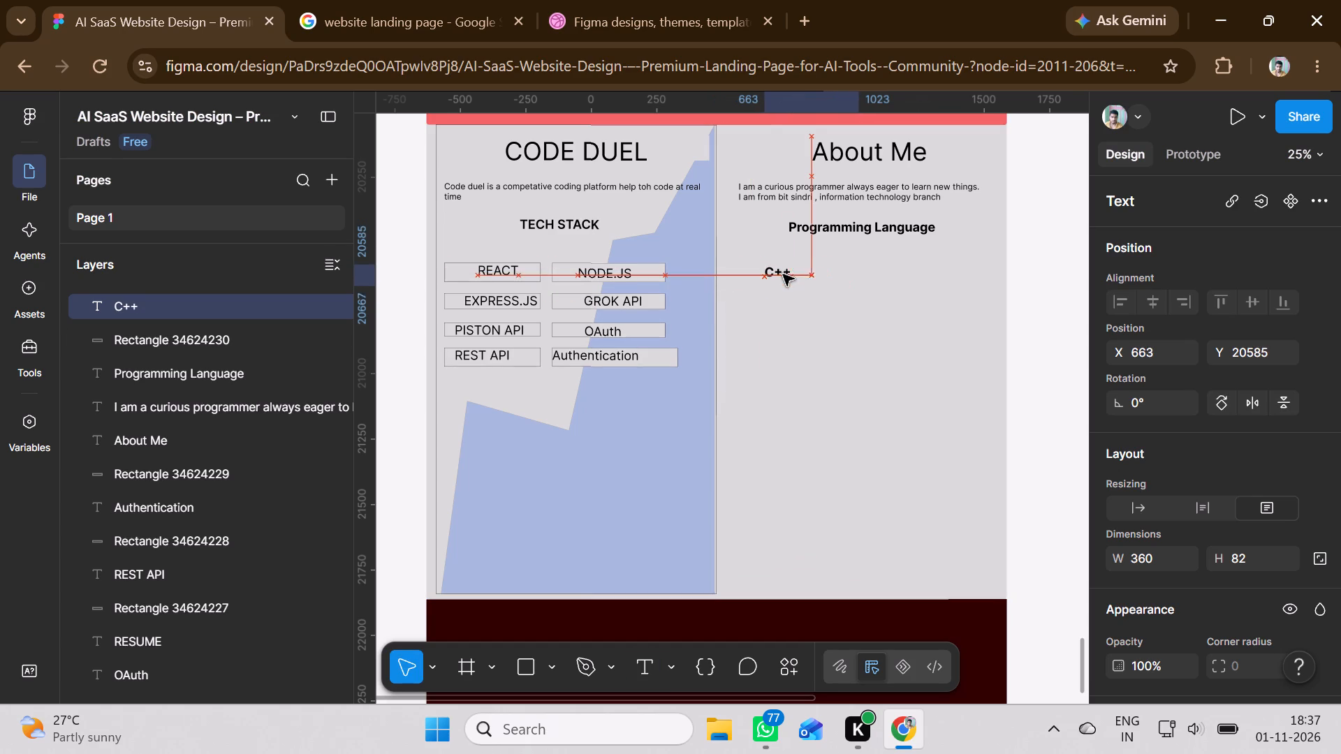
{"action": "left_click_drag", "start_coordinate": [783, 274], "coordinate": [789, 274]}
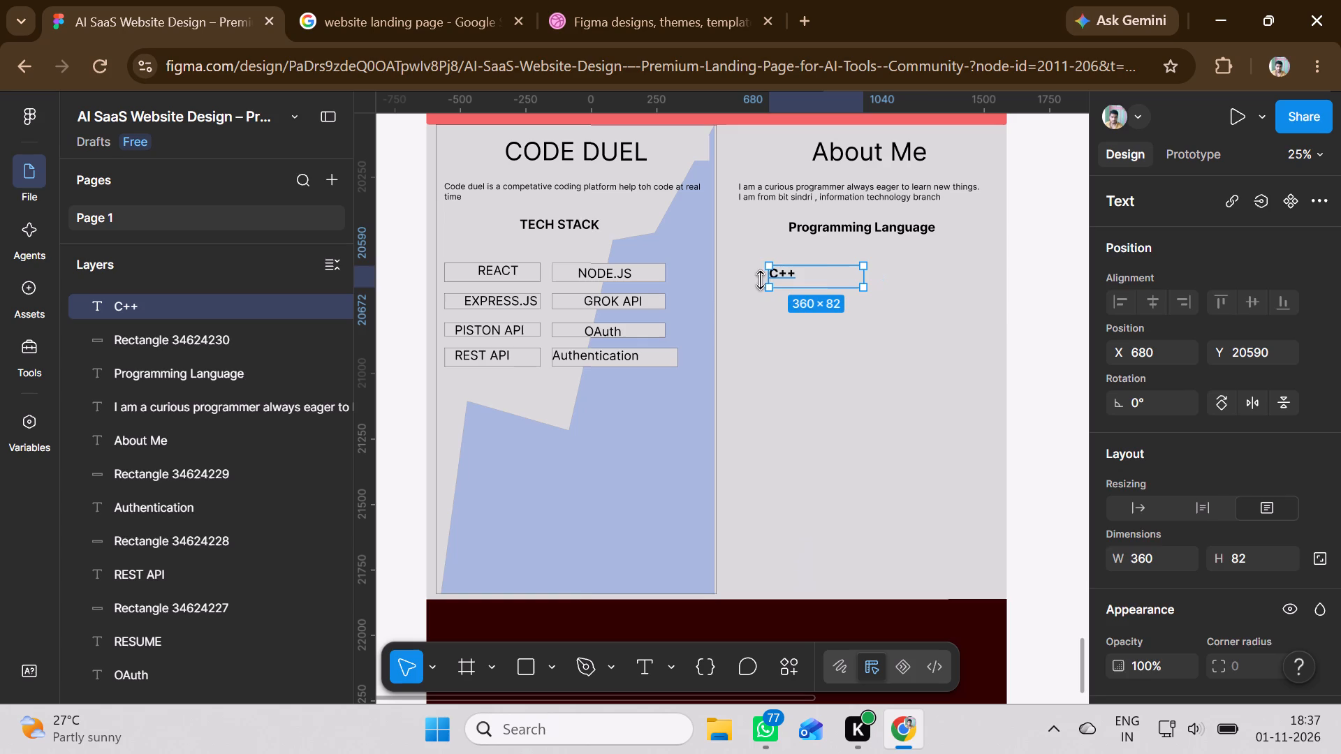
Add a dark, near-black inside stroke of weight 1 to the rectangle behind C++.
{"action": "left_click", "coordinate": [752, 271]}
{"action": "scroll", "coordinate": [1136, 618], "scroll_direction": "up", "scroll_amount": 2}
{"action": "scroll", "coordinate": [1128, 611], "scroll_direction": "down", "scroll_amount": 1}
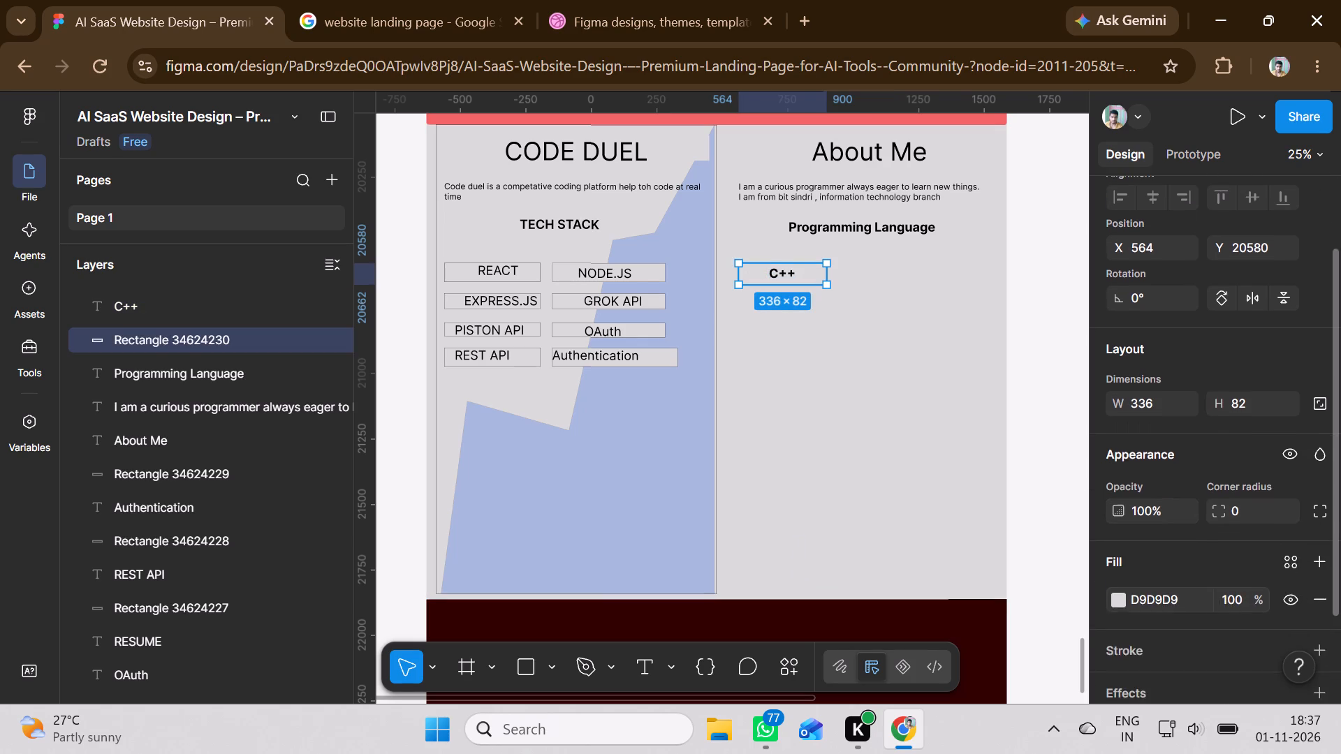
{"action": "scroll", "coordinate": [1139, 644], "scroll_direction": "down", "scroll_amount": 3}
{"action": "left_click", "coordinate": [1138, 537]}
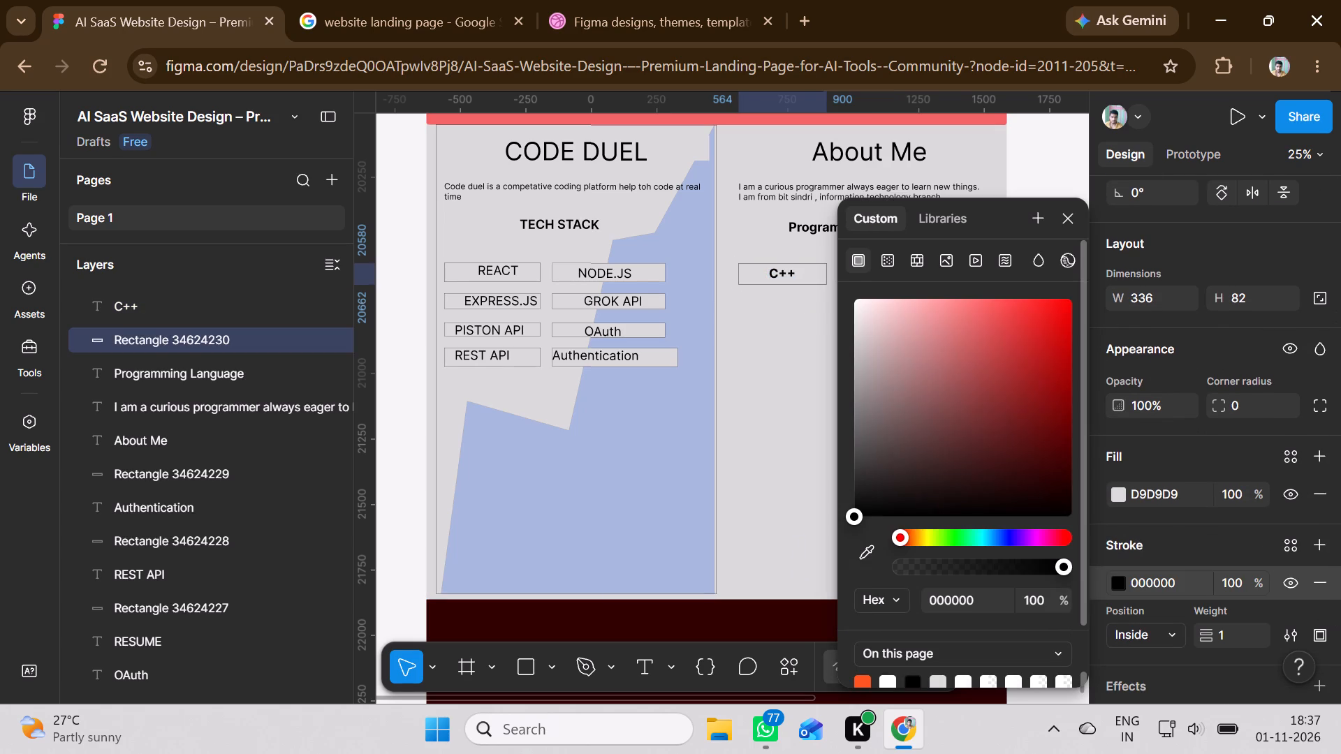
{"action": "left_click", "coordinate": [863, 491]}
{"action": "left_click", "coordinate": [754, 464]}
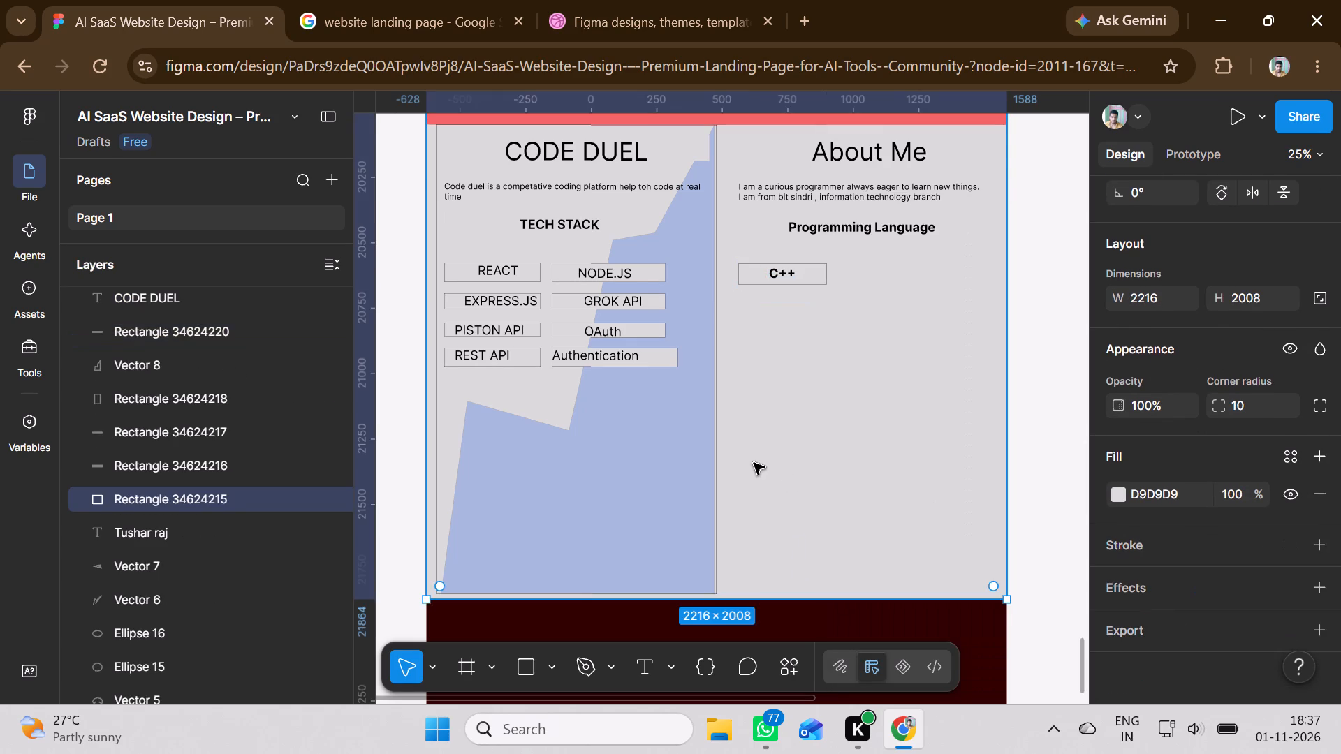
Draw a rectangle about 380 × 72 beside the C++ box, aligned with its top edge at Y 20580.
{"action": "scroll", "coordinate": [754, 463], "scroll_direction": "up", "scroll_amount": 3}
{"action": "scroll", "coordinate": [754, 463], "scroll_direction": "down", "scroll_amount": 1}
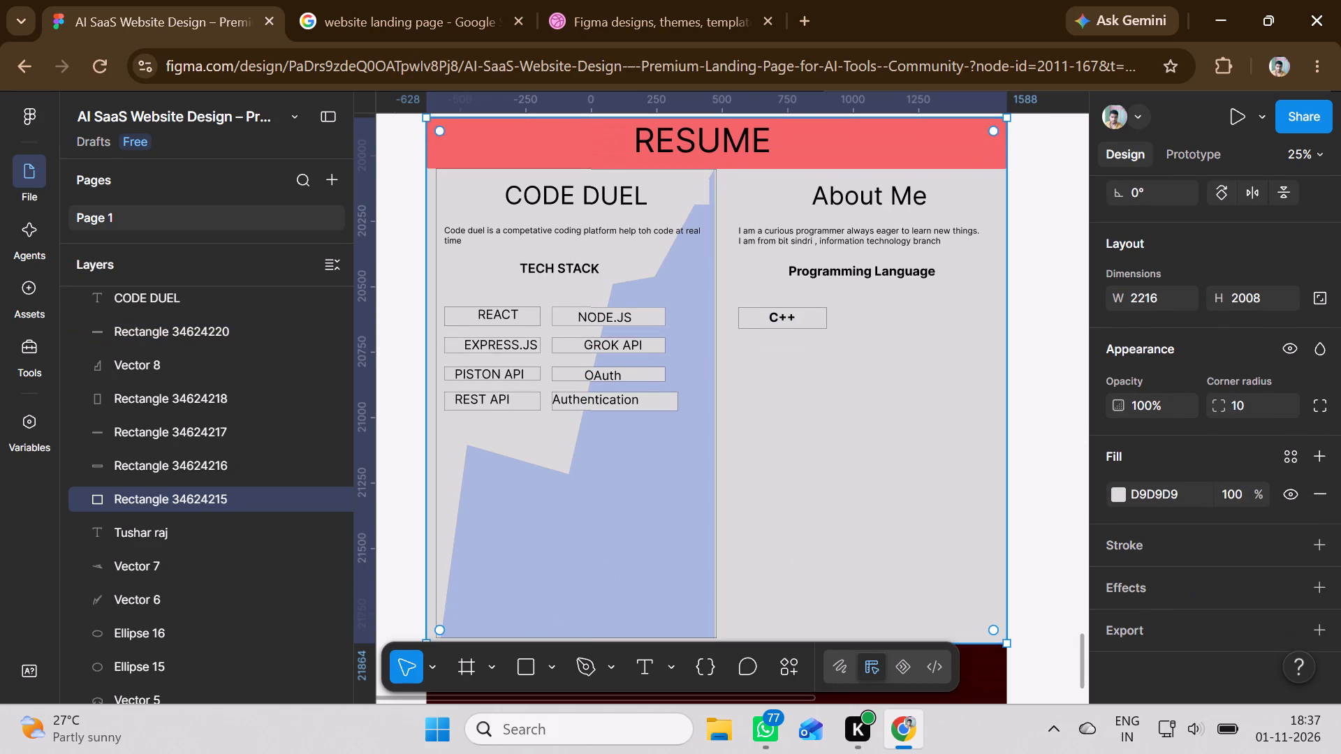
{"action": "left_click", "coordinate": [529, 670]}
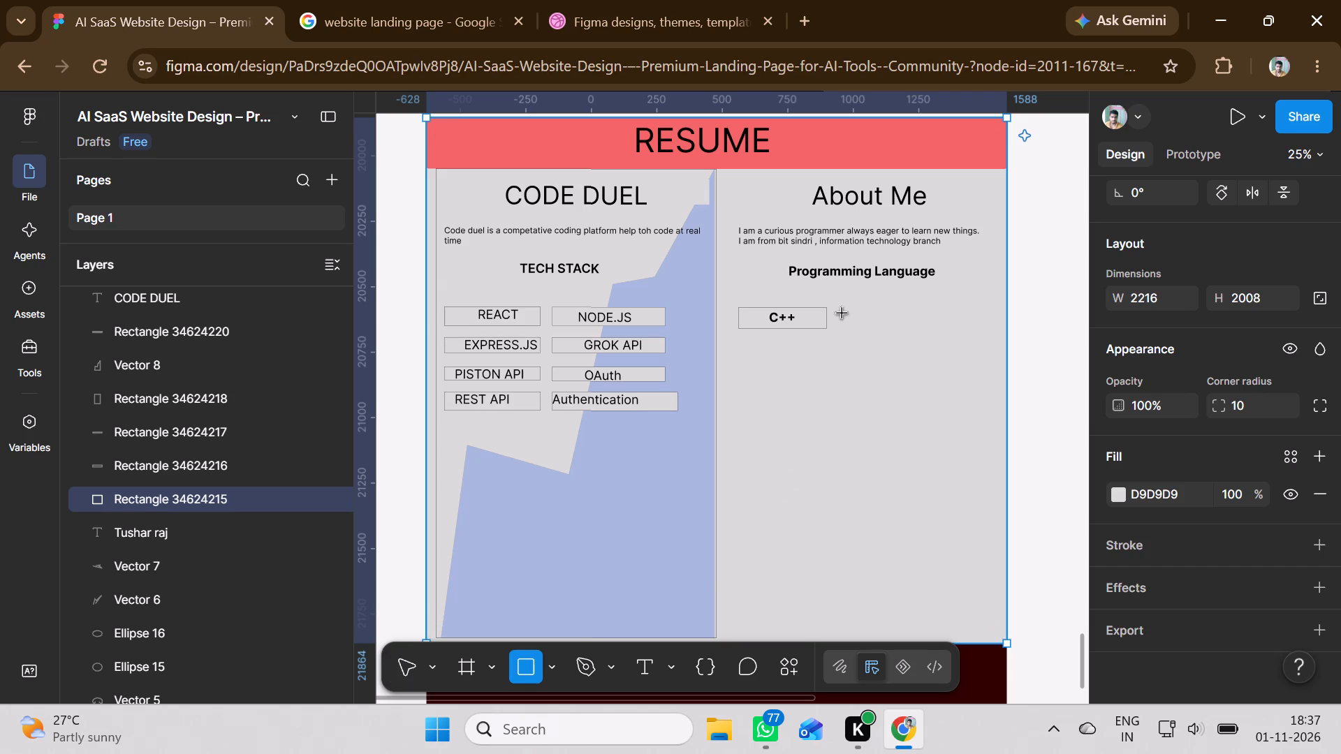
{"action": "left_click_drag", "start_coordinate": [846, 308], "coordinate": [942, 330]}
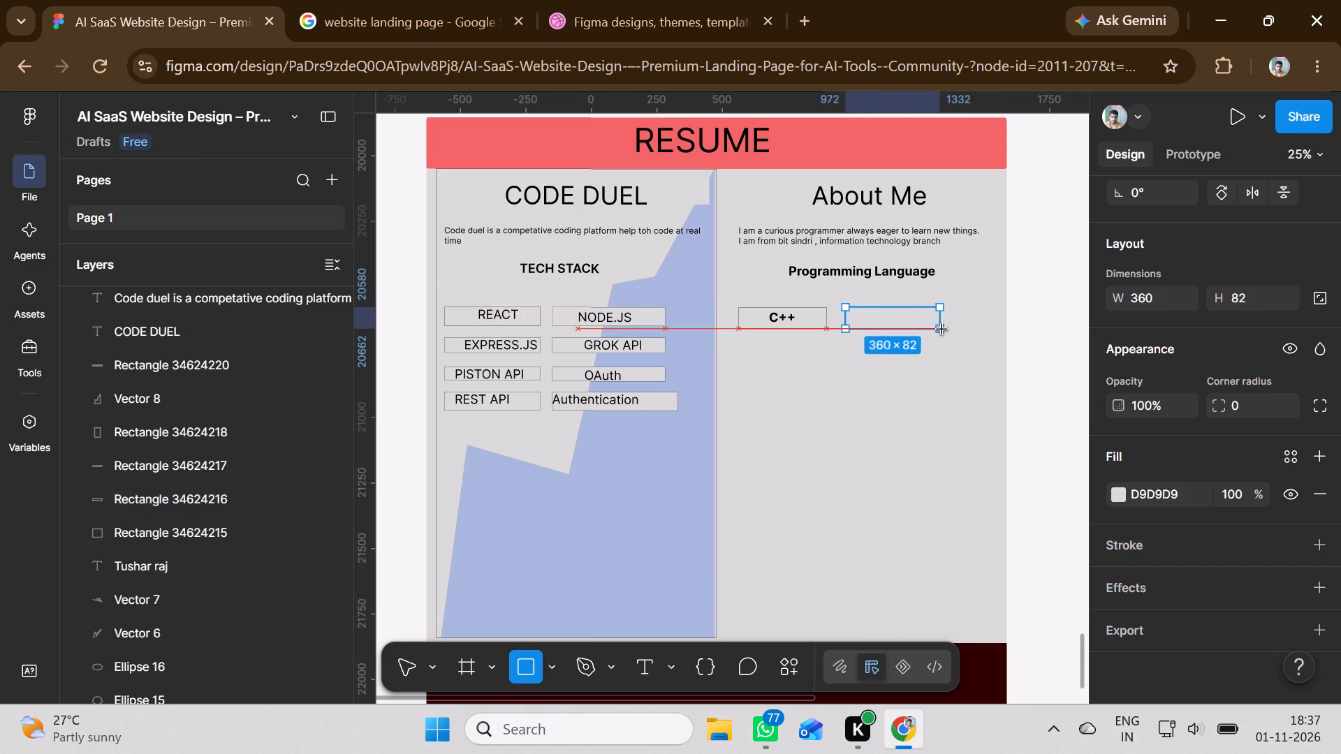
{"action": "left_click_drag", "start_coordinate": [942, 330], "coordinate": [945, 327]}
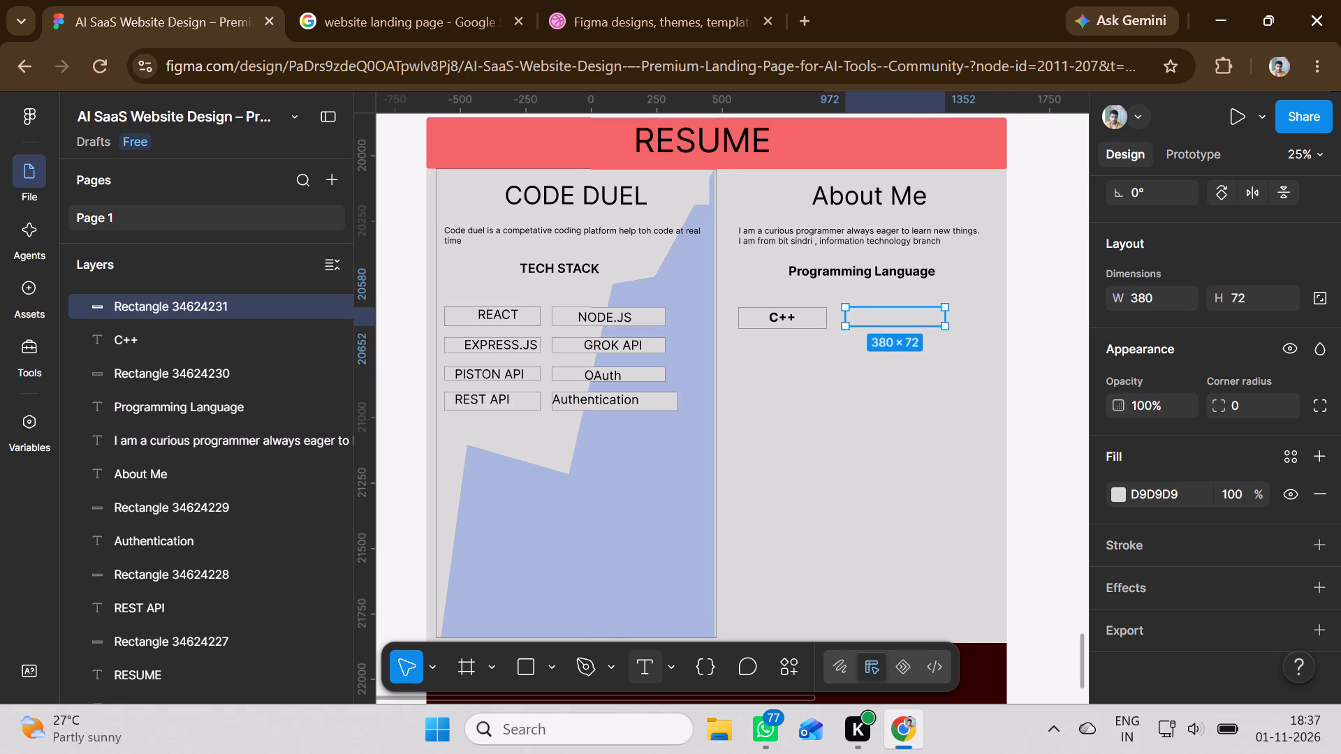
Add the text C over the new rectangle beside the C++ box.
{"action": "left_click", "coordinate": [668, 663]}
{"action": "left_click", "coordinate": [647, 662]}
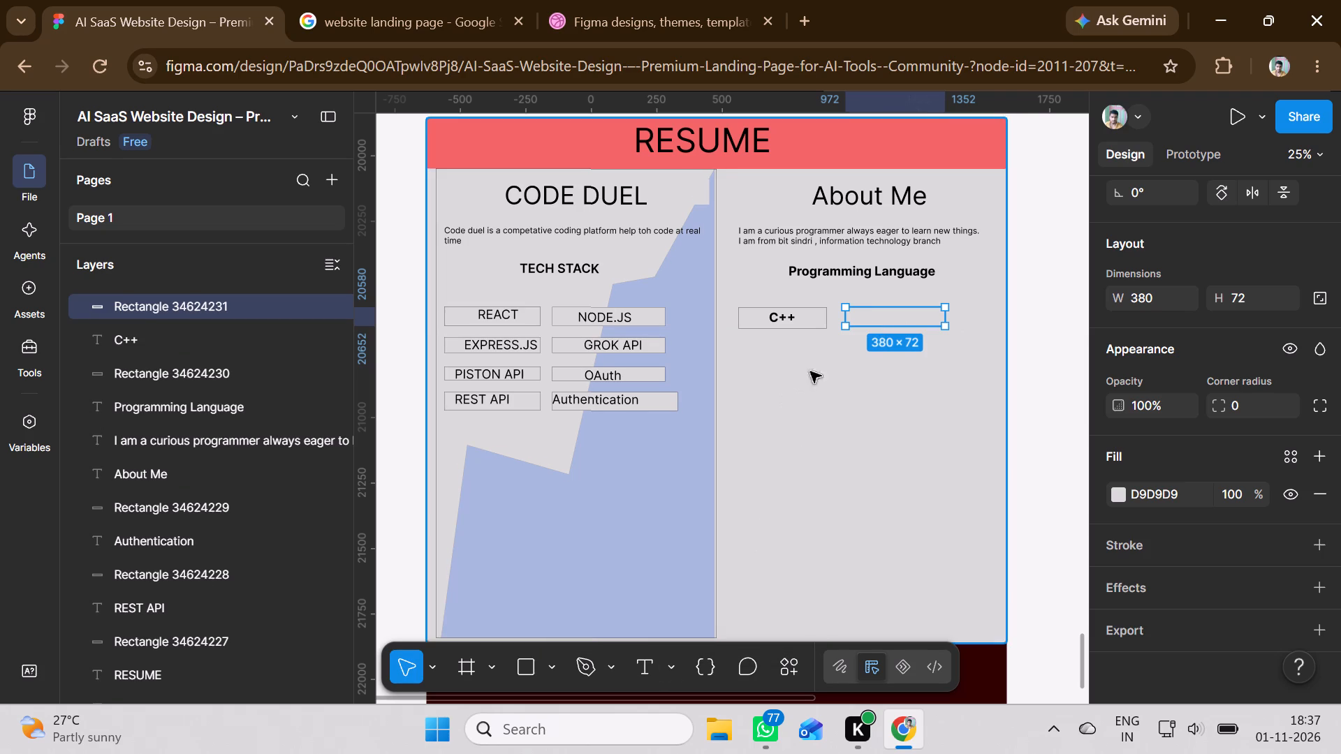
{"action": "left_click", "coordinate": [847, 305]}
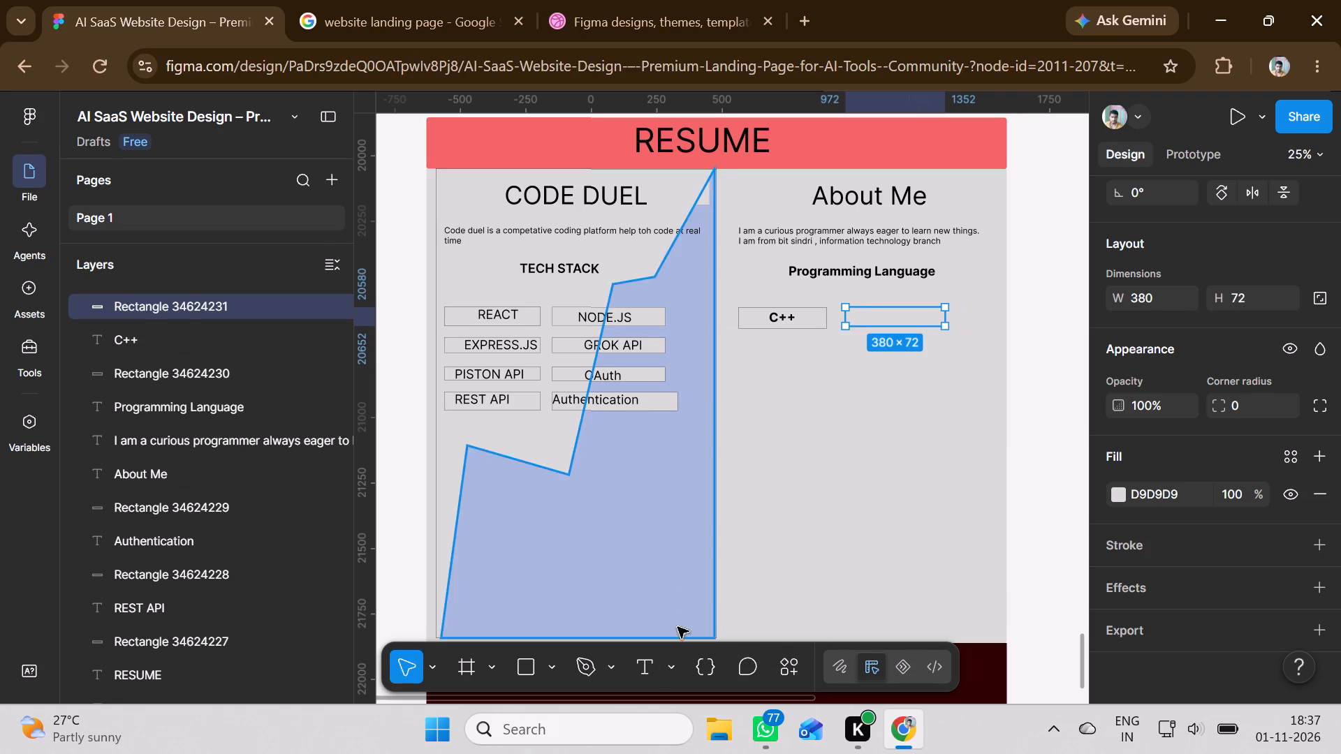
{"action": "left_click", "coordinate": [643, 670]}
{"action": "left_click", "coordinate": [881, 318]}
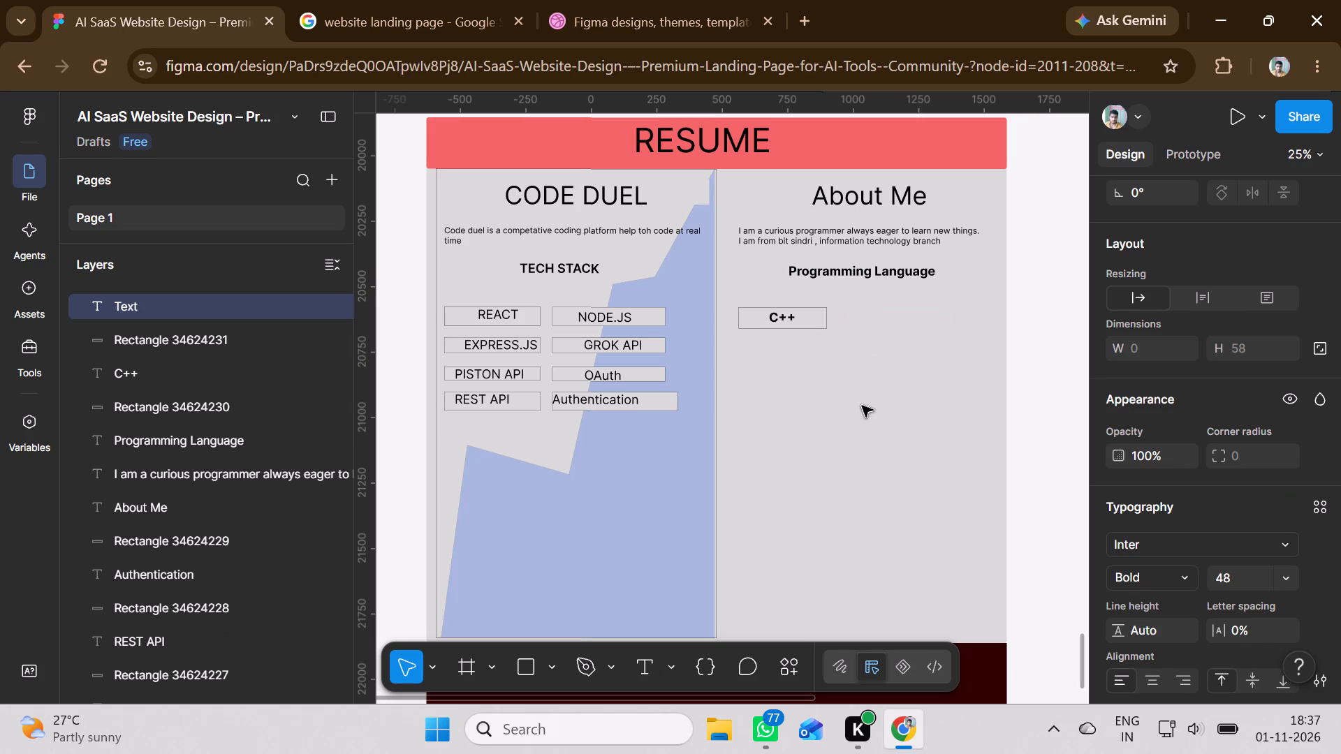
{"action": "key", "text": "shift+c"}
{"action": "left_click", "coordinate": [870, 385]}
Add a dark, near-black inside stroke of weight 1 to the rectangle behind the C text.
{"action": "left_click", "coordinate": [878, 320]}
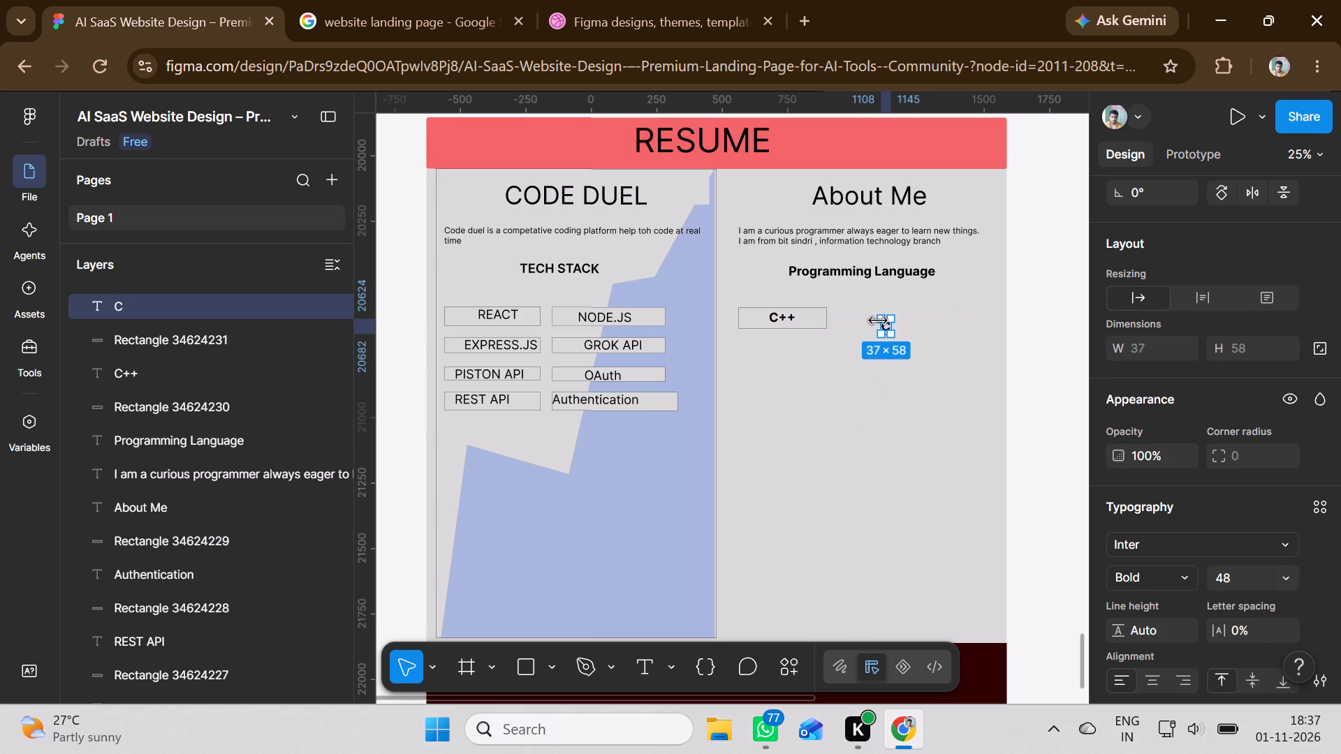
{"action": "left_click", "coordinate": [863, 320]}
{"action": "scroll", "coordinate": [1148, 600], "scroll_direction": "down", "scroll_amount": 3}
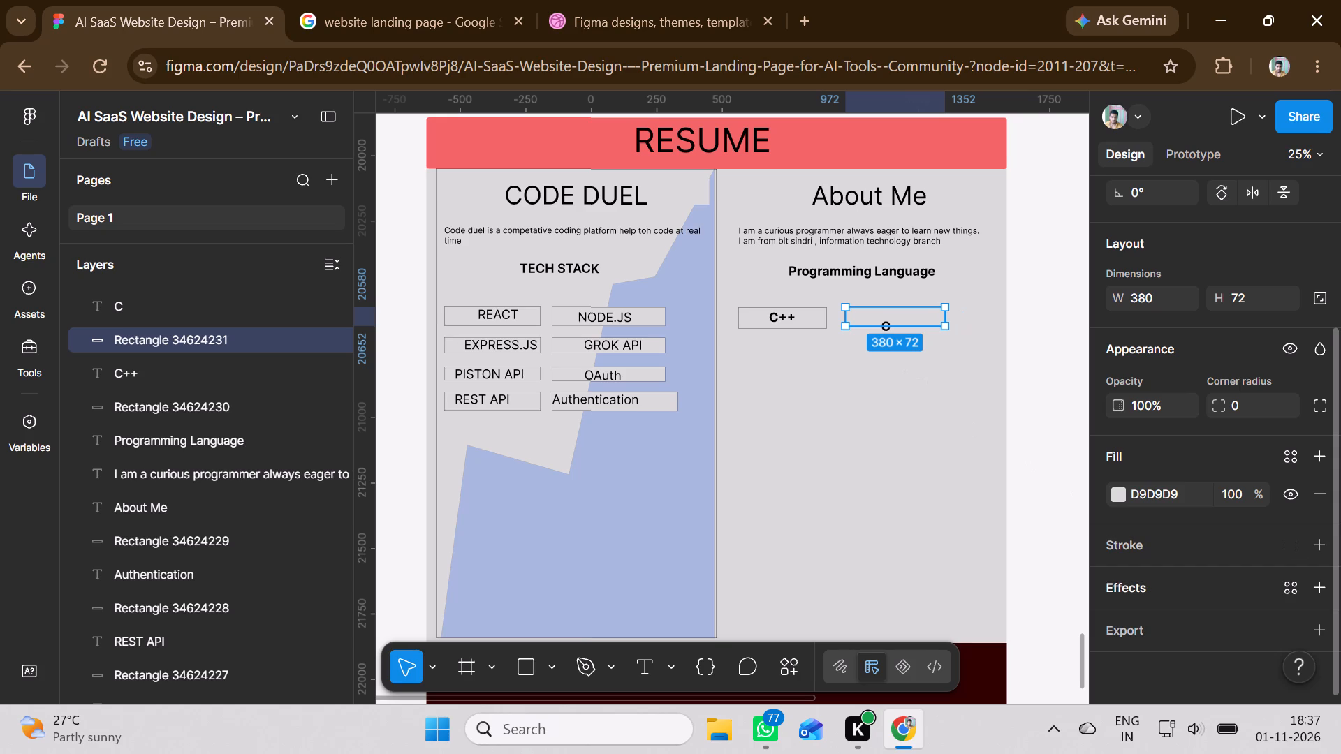
{"action": "left_click", "coordinate": [1154, 559]}
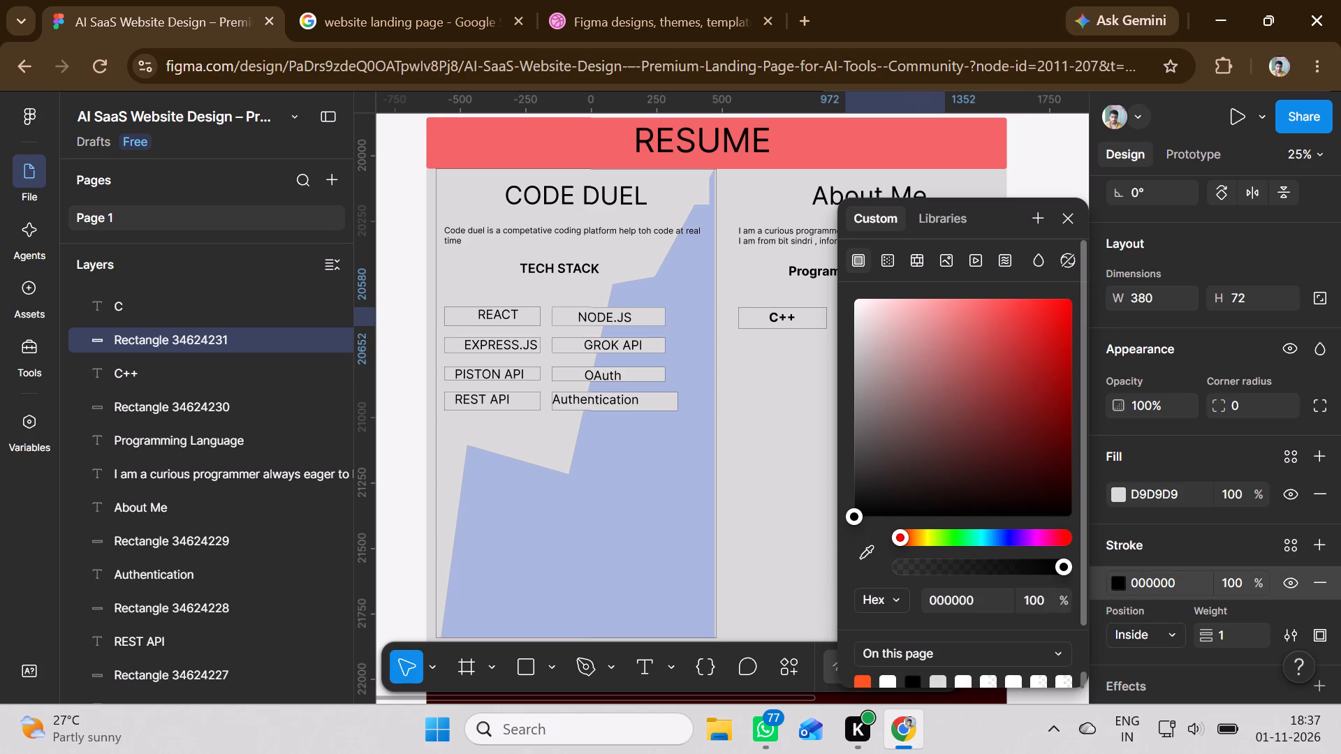
{"action": "left_click", "coordinate": [871, 484]}
{"action": "left_click", "coordinate": [719, 491]}
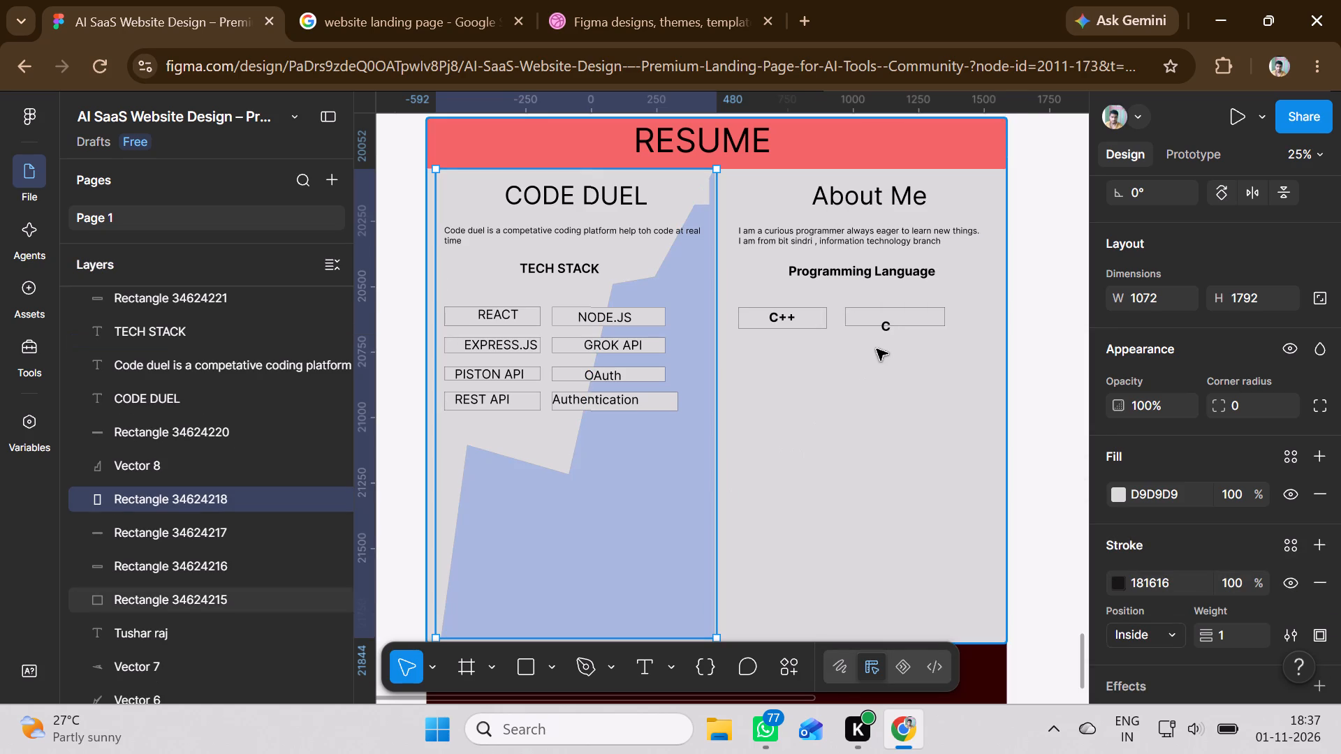
Move the C text straight up so it sits inside its outlined rectangle.
{"action": "left_click", "coordinate": [887, 330]}
{"action": "left_click", "coordinate": [887, 329]}
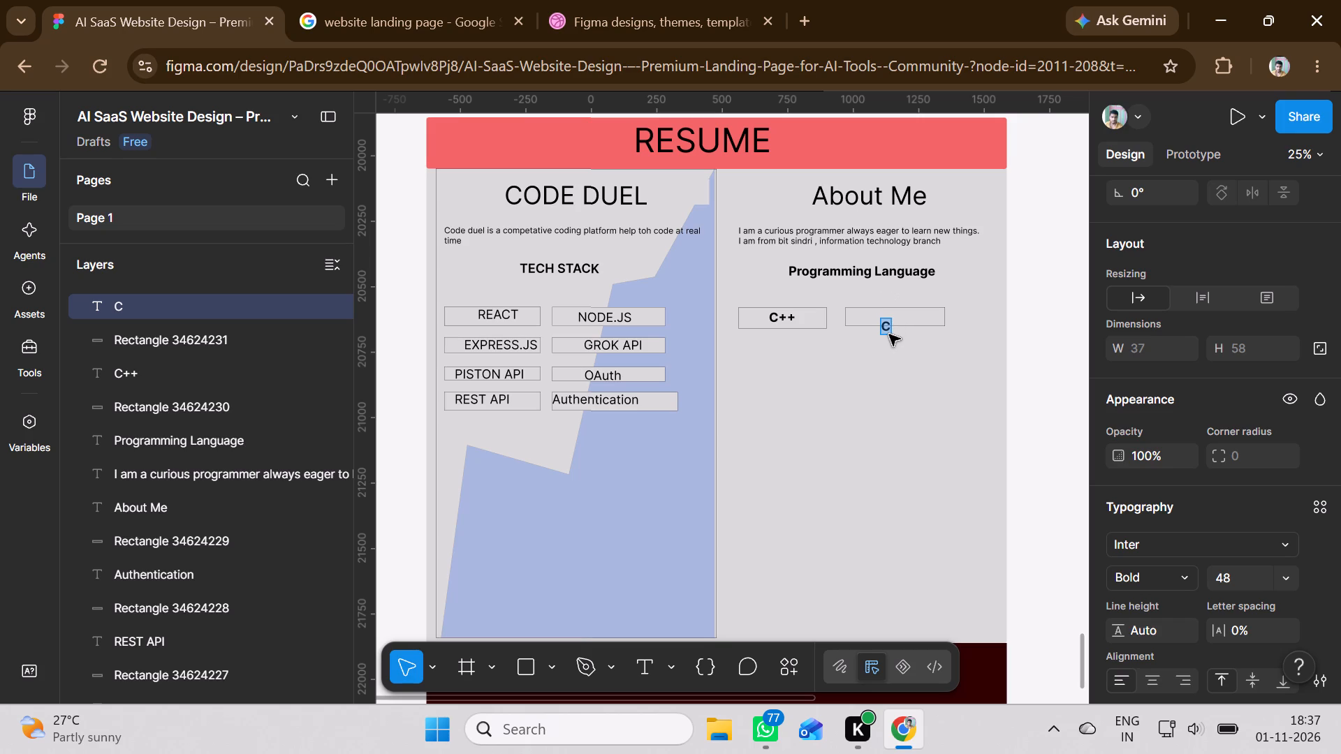
{"action": "left_click", "coordinate": [898, 331]}
{"action": "left_click_drag", "start_coordinate": [884, 329], "coordinate": [884, 315]}
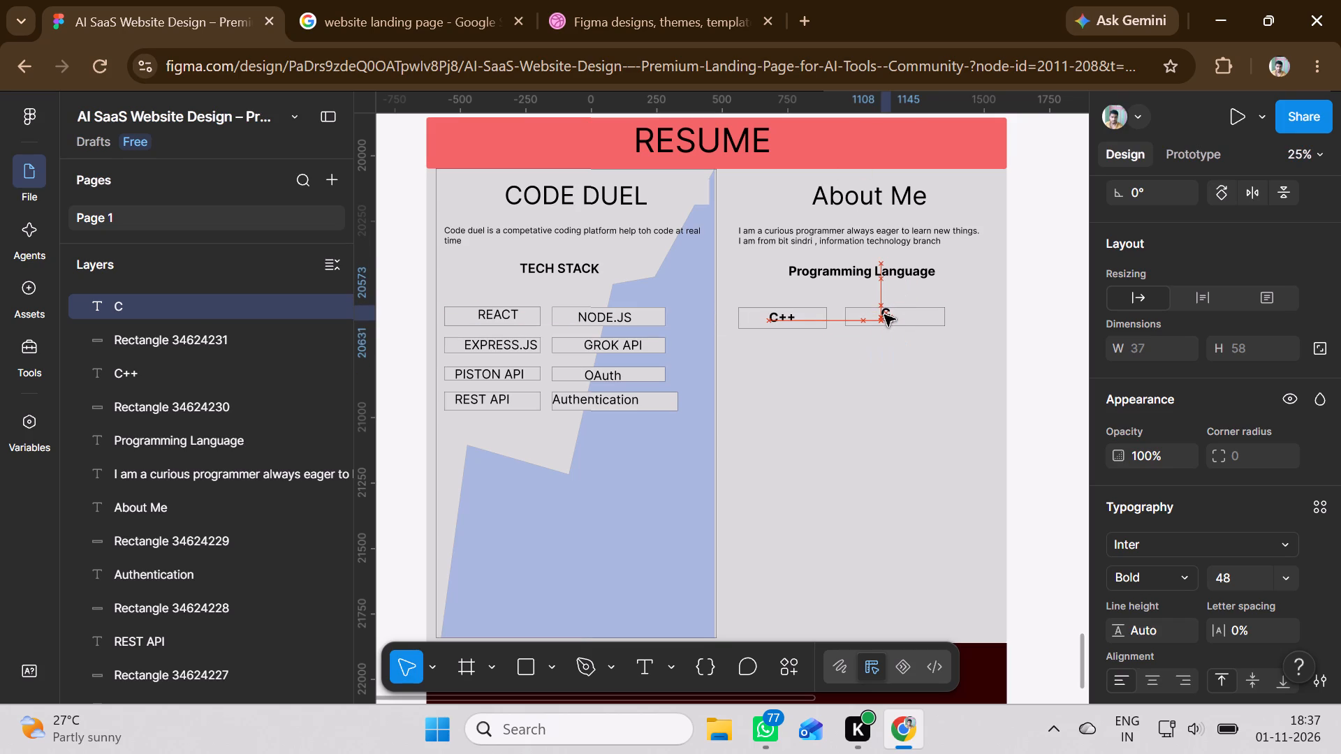
{"action": "left_click_drag", "start_coordinate": [884, 315], "coordinate": [884, 318]}
{"action": "left_click", "coordinate": [856, 401]}
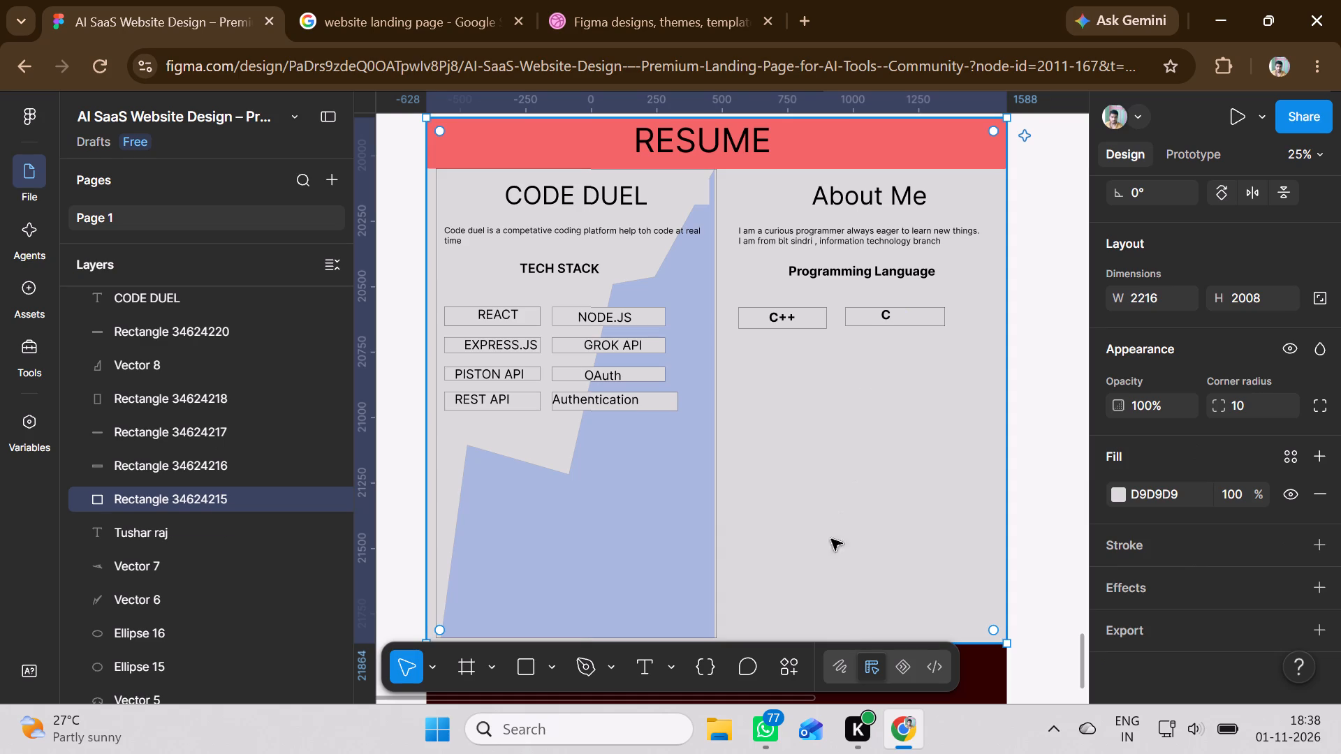
Draw a rectangle about 336 × 69 directly below the C++ box, aligned with its side edges.
{"action": "left_click", "coordinate": [536, 663]}
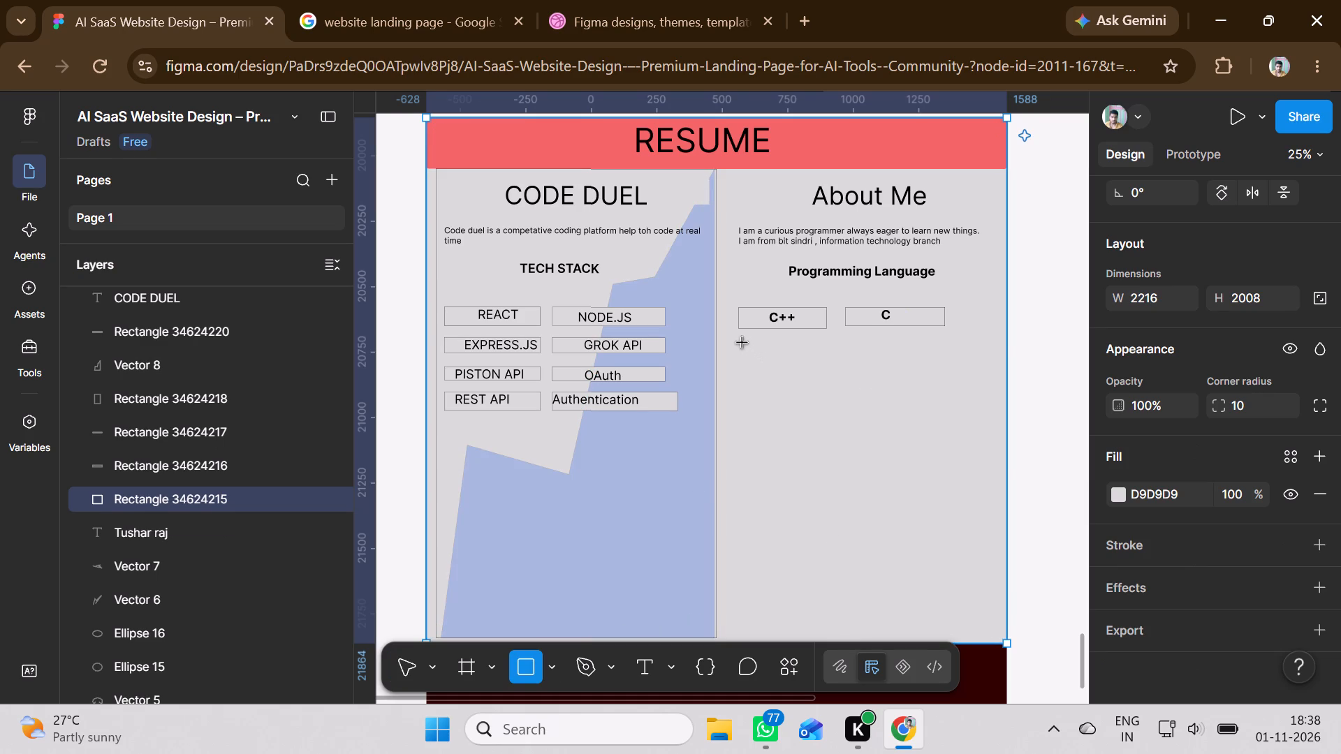
{"action": "left_click_drag", "start_coordinate": [742, 343], "coordinate": [783, 348]}
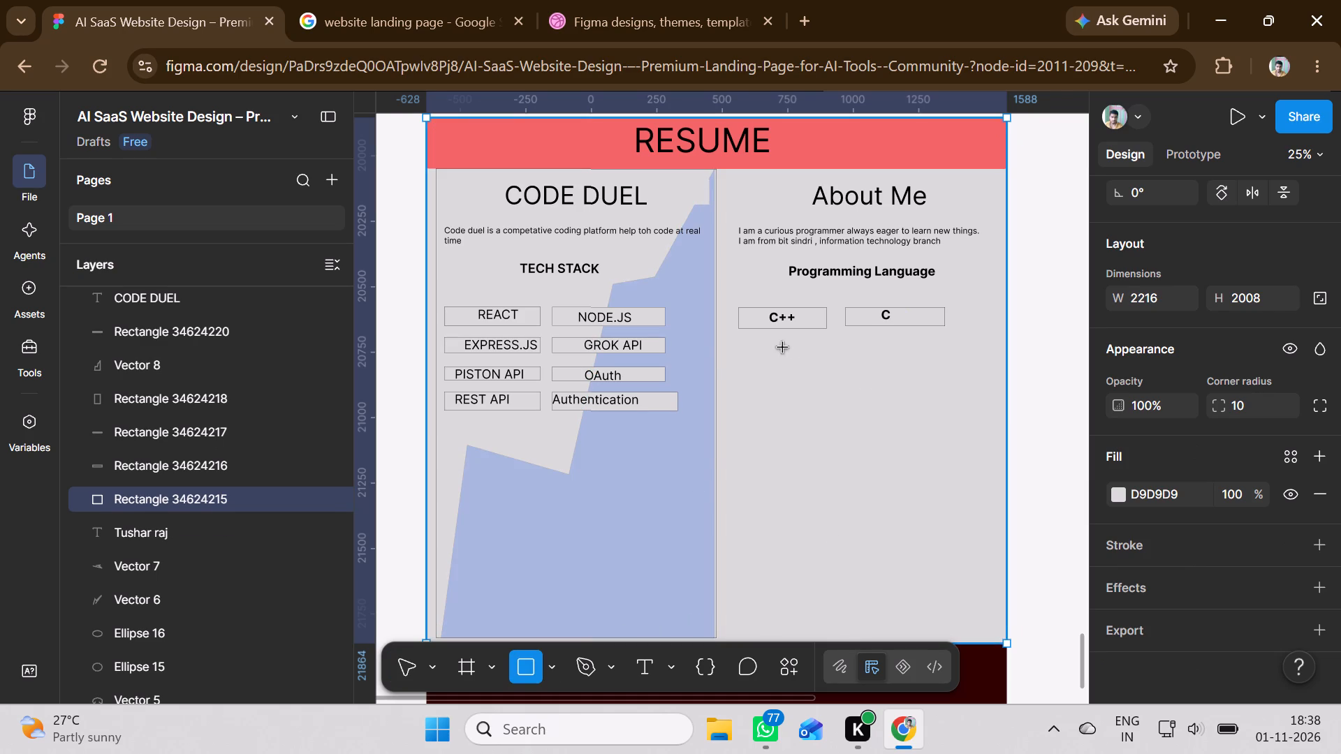
{"action": "left_click_drag", "start_coordinate": [783, 348], "coordinate": [828, 362]}
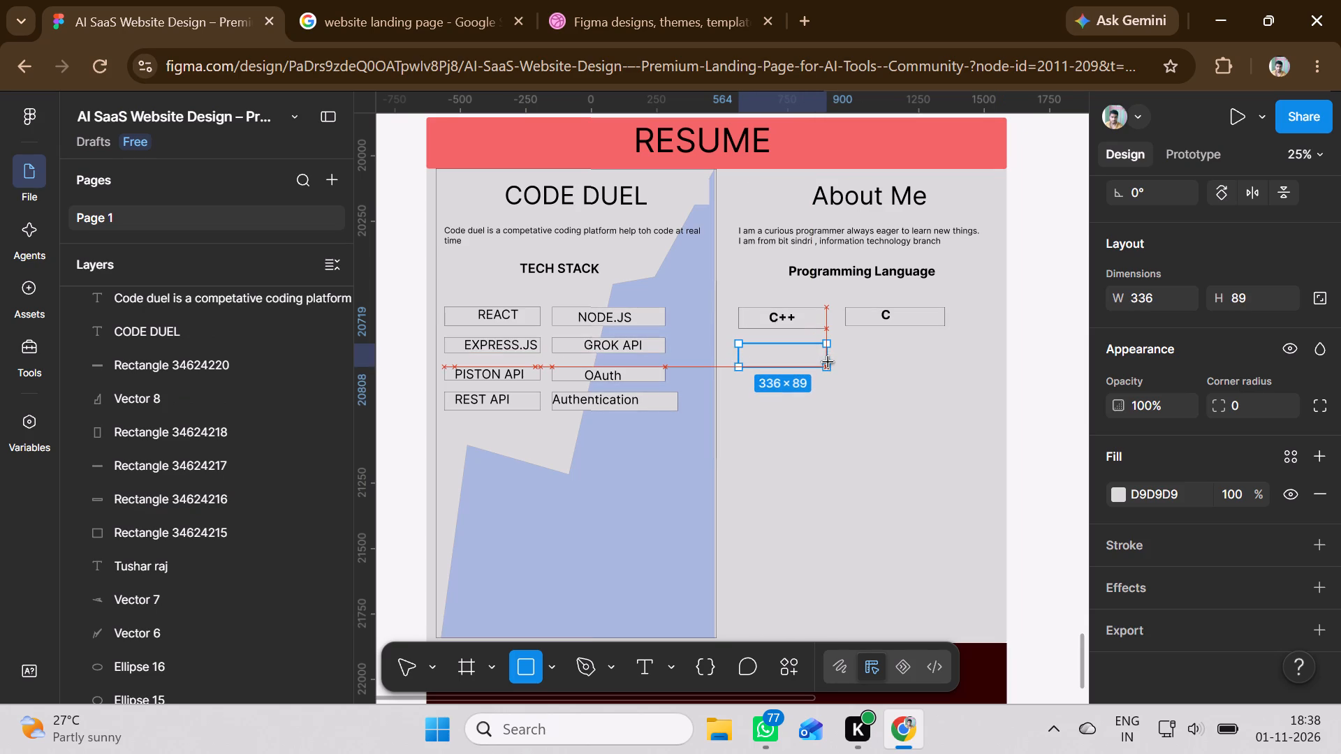
{"action": "left_click_drag", "start_coordinate": [828, 362], "coordinate": [829, 362]}
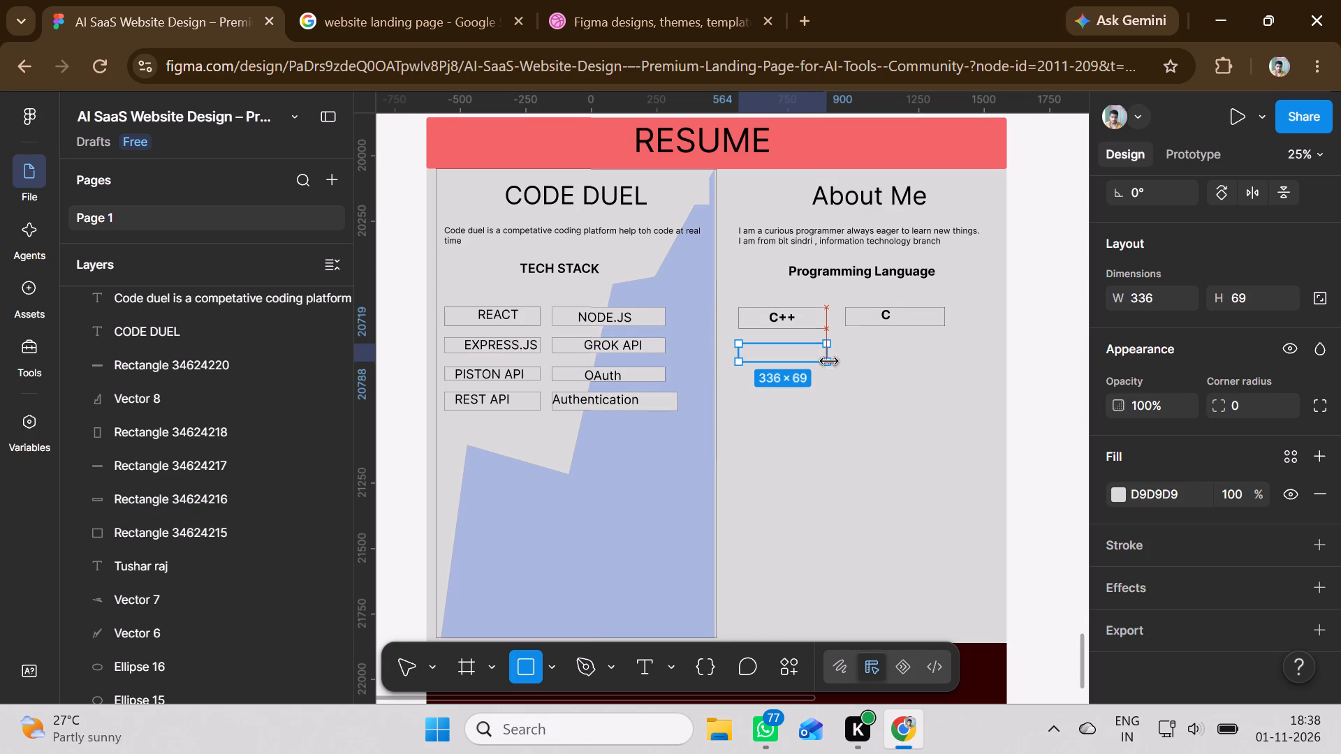
Add an inside stroke of colour 333030 and weight 1 to the rectangle below the C++ box.
{"action": "left_click", "coordinate": [1127, 550]}
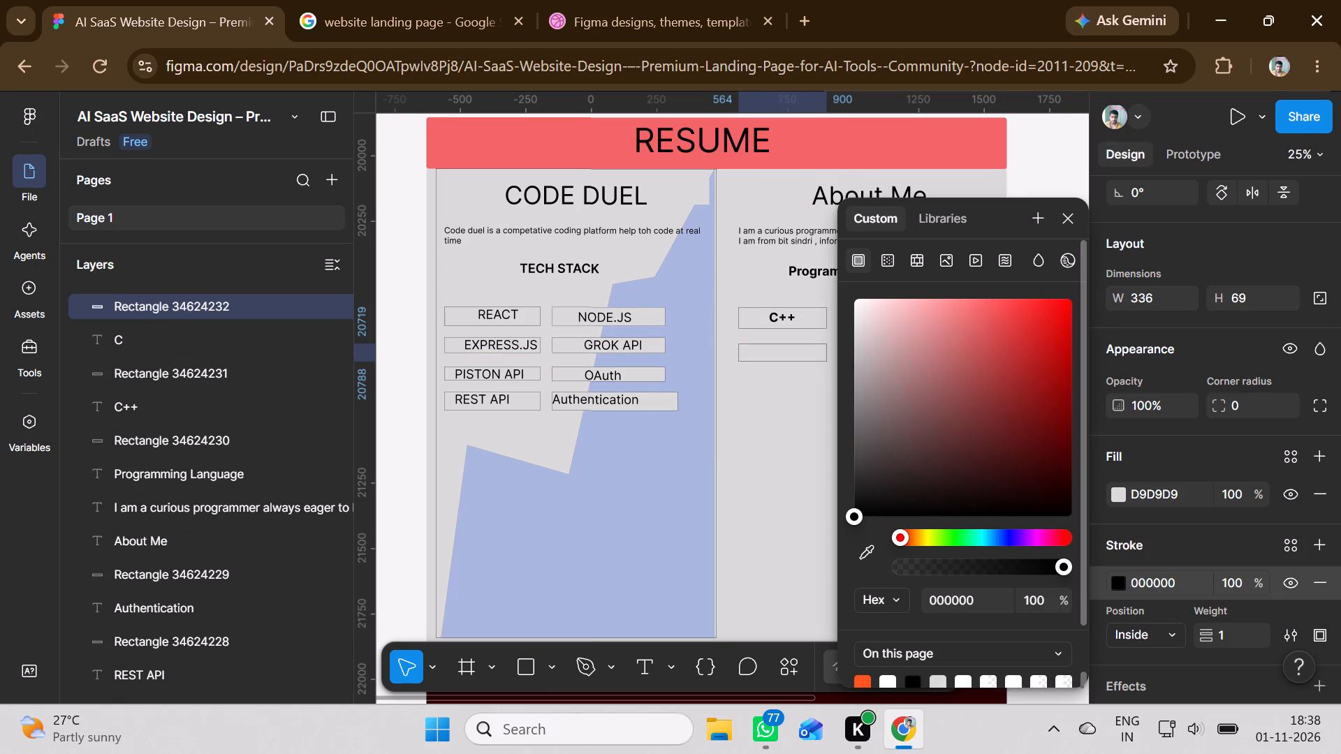
{"action": "left_click", "coordinate": [865, 473]}
{"action": "left_click", "coordinate": [774, 495]}
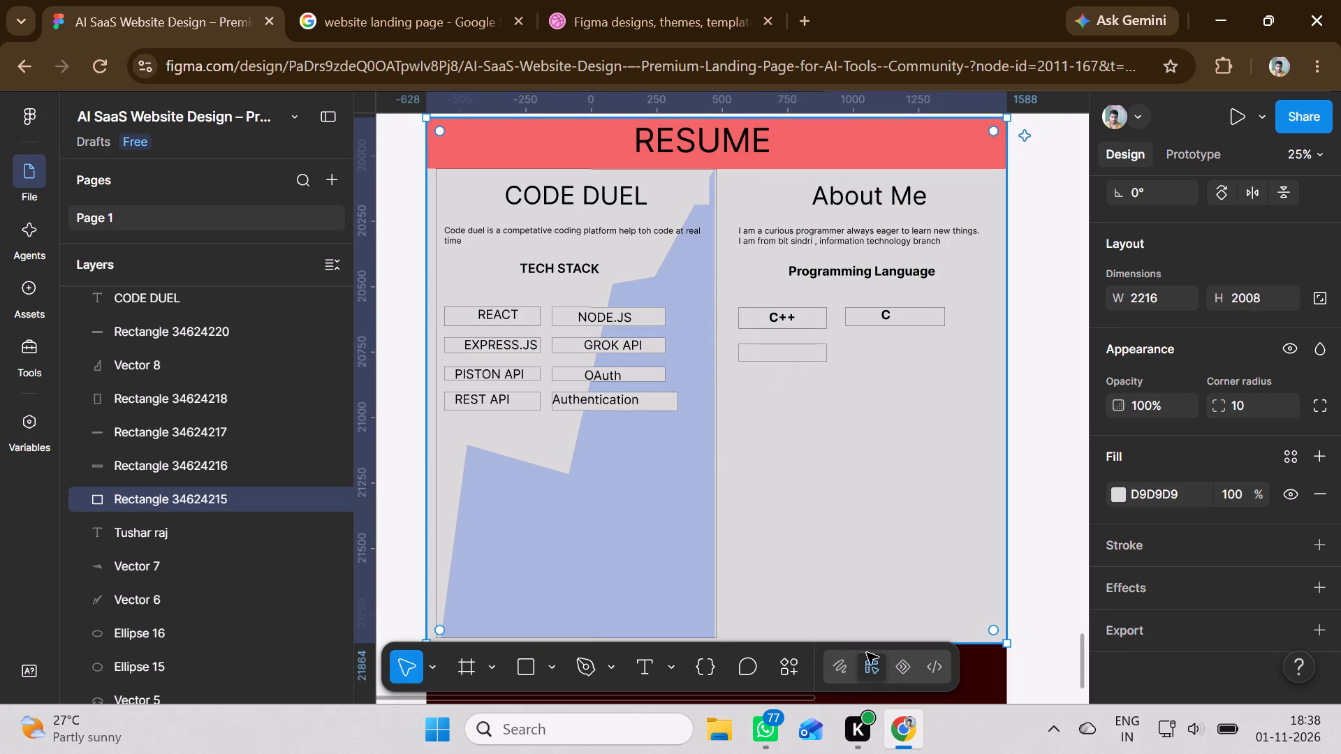
Add the text Python in a box about 268 × 46 over the rectangle below C++.
{"action": "left_click", "coordinate": [646, 656]}
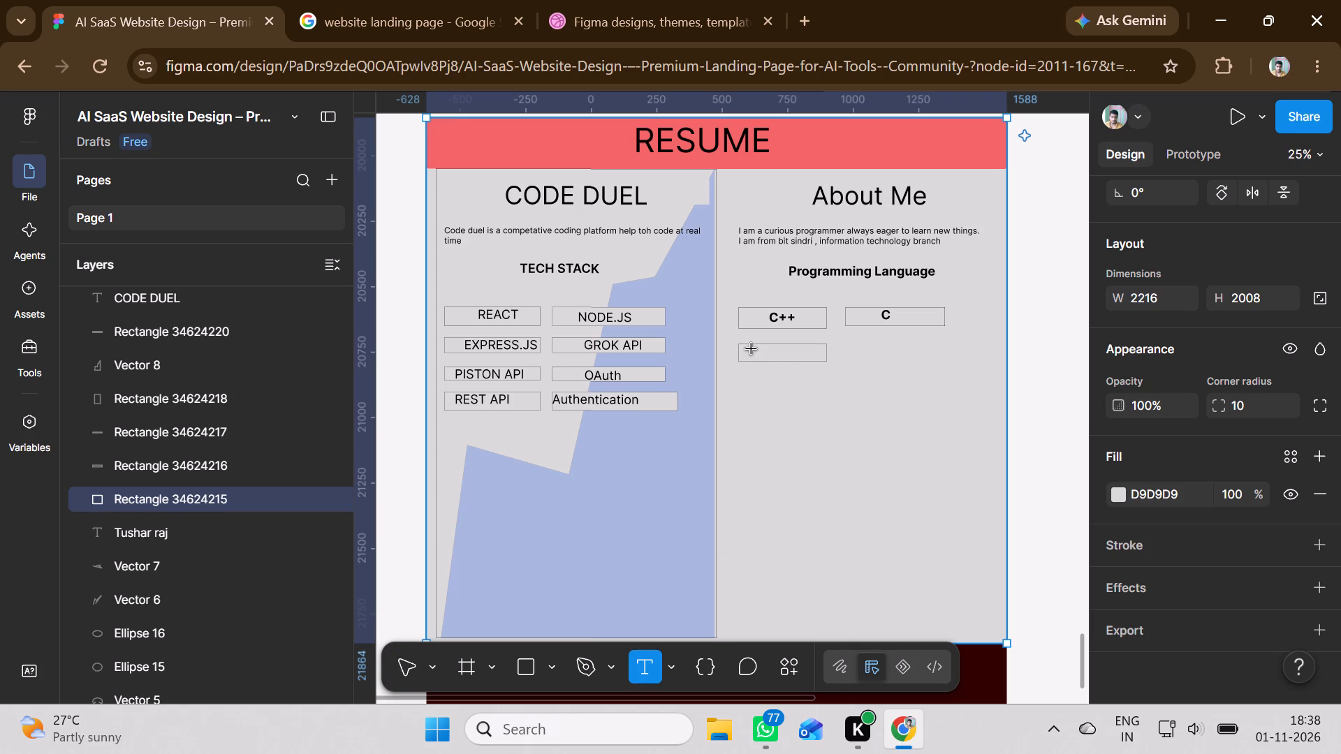
{"action": "left_click_drag", "start_coordinate": [746, 348], "coordinate": [821, 360]}
{"action": "type", "text": "Python"}
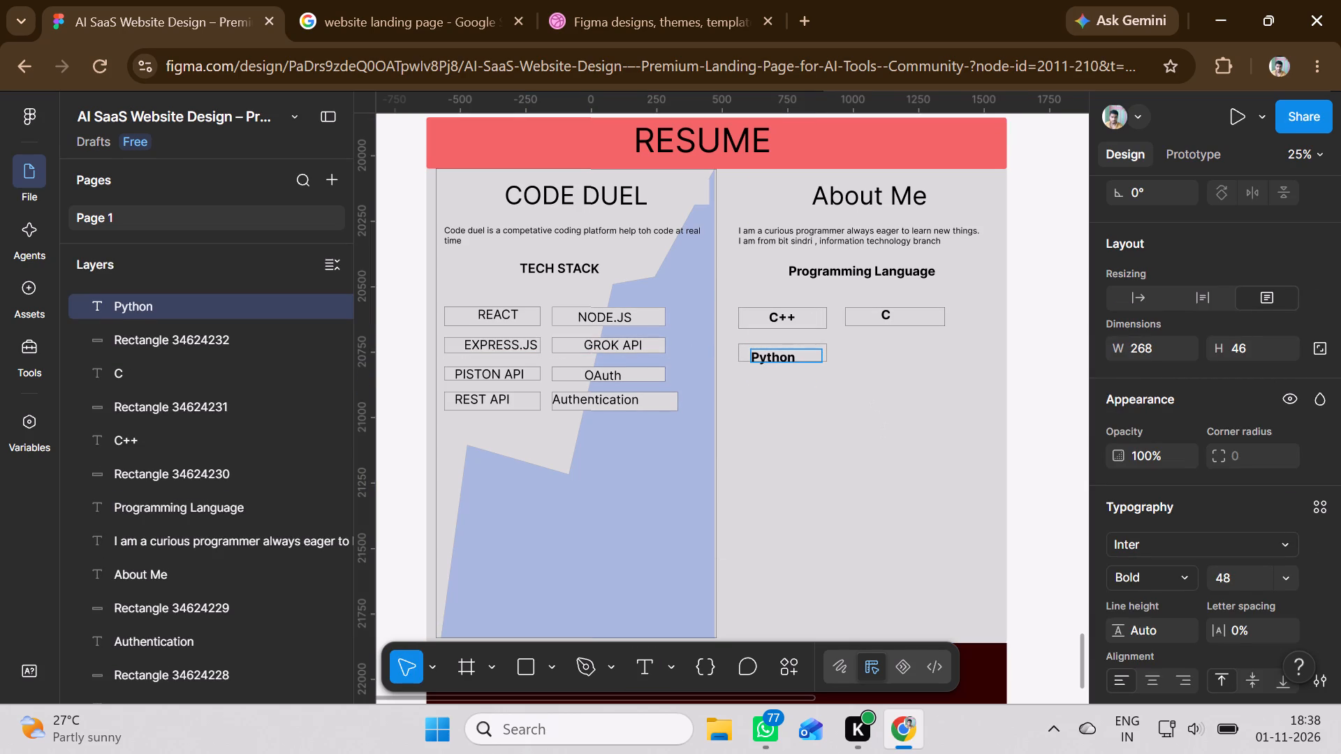
{"action": "left_click", "coordinate": [797, 445]}
{"action": "left_click", "coordinate": [735, 399]}
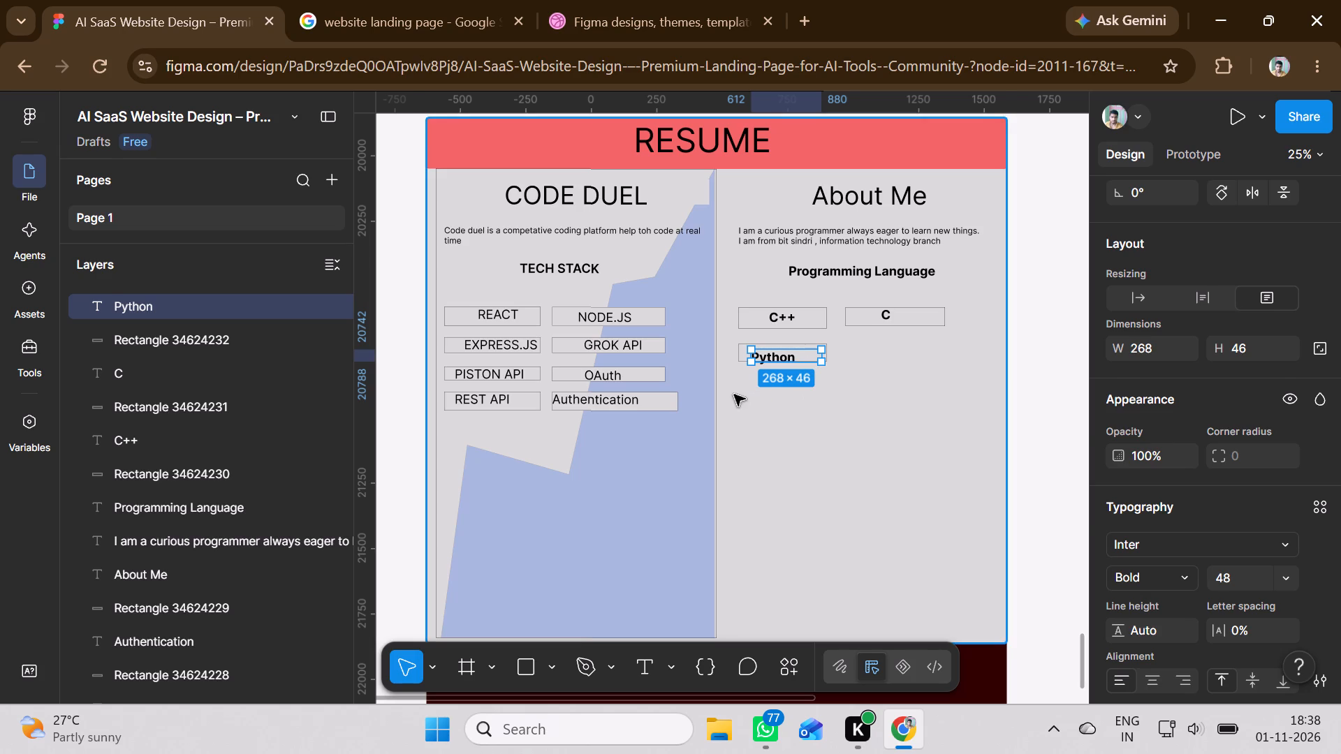
Move the Python text to about X 645, Y 20719 so it is centred in its rectangle.
{"action": "left_click", "coordinate": [743, 352]}
{"action": "left_click", "coordinate": [772, 354]}
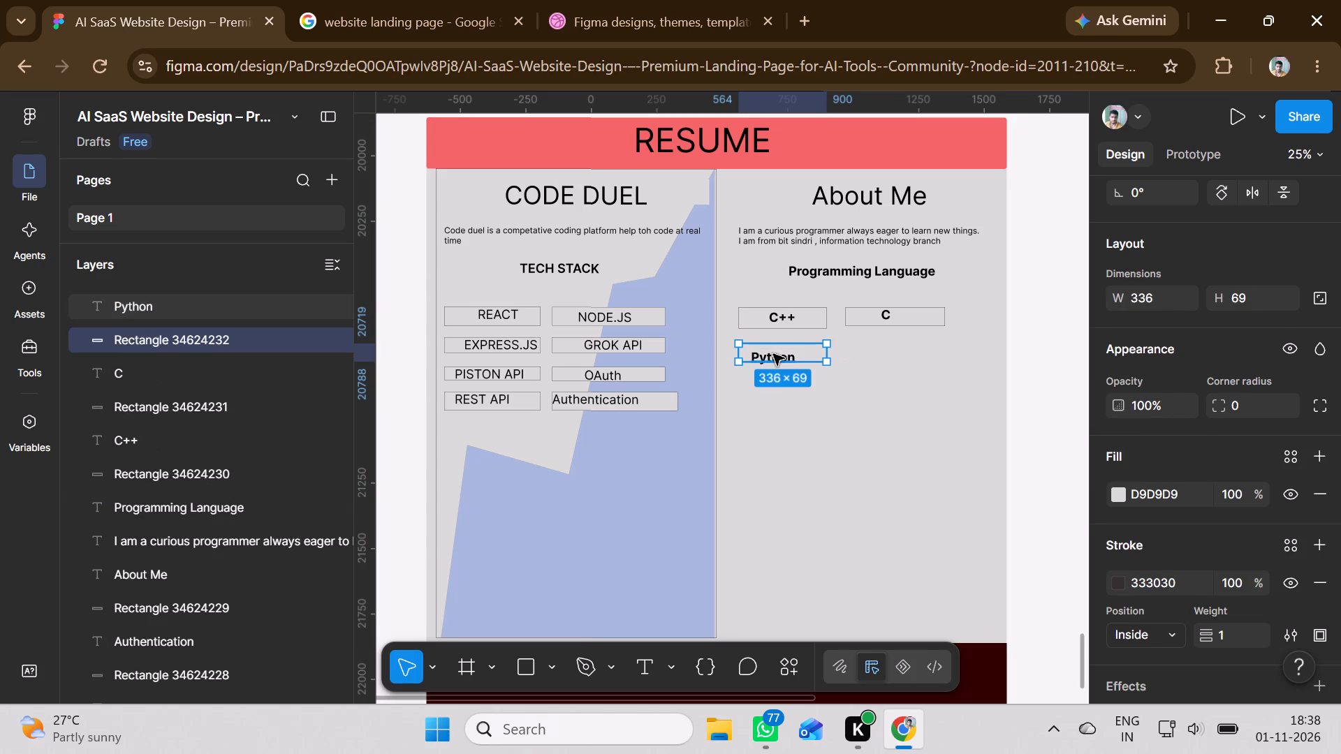
{"action": "left_click_drag", "start_coordinate": [775, 354], "coordinate": [776, 346]}
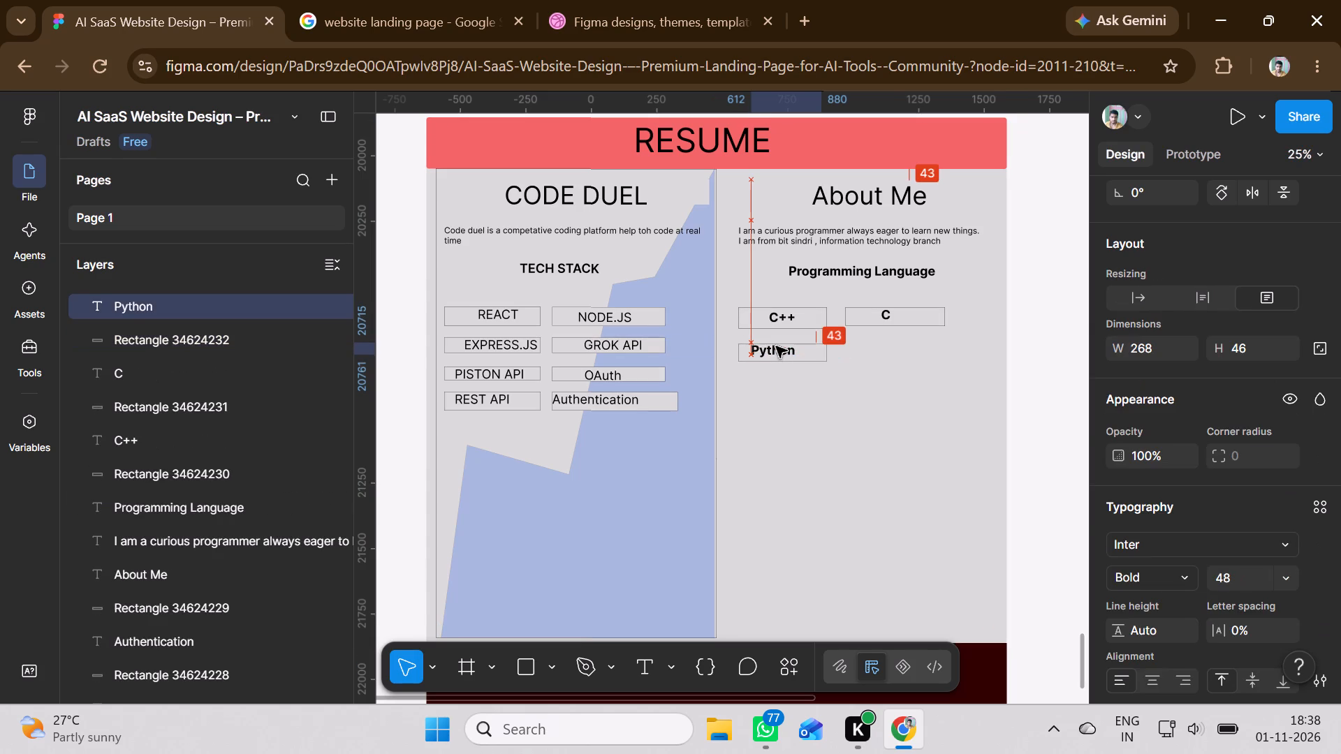
{"action": "left_click_drag", "start_coordinate": [776, 346], "coordinate": [781, 348]}
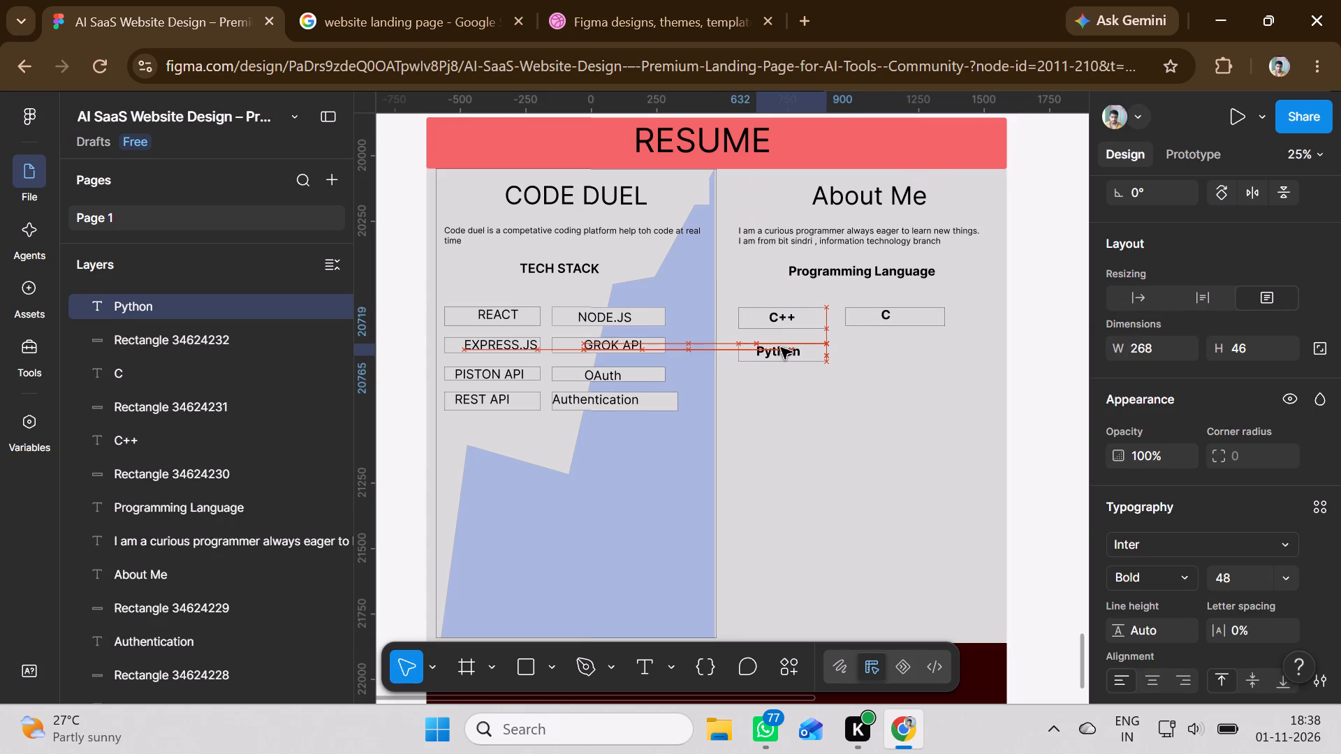
{"action": "left_click_drag", "start_coordinate": [781, 348], "coordinate": [784, 349]}
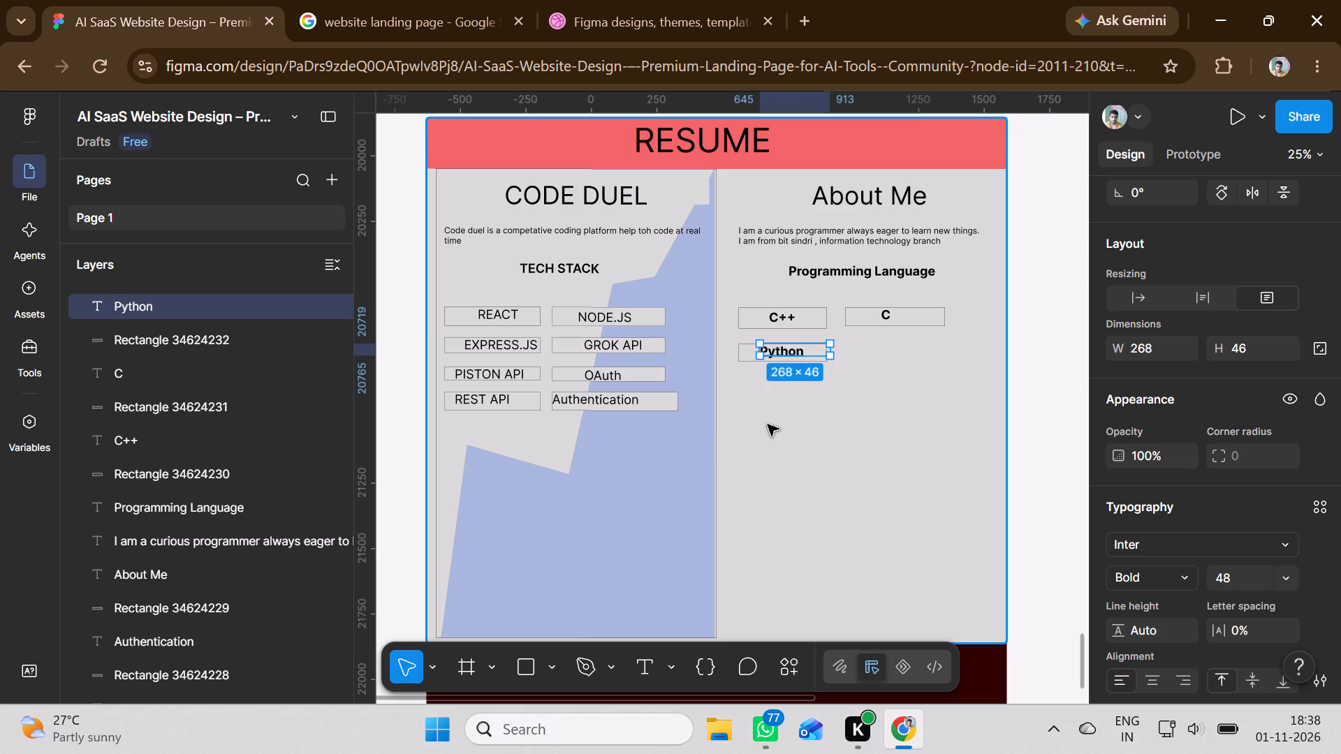
{"action": "left_click", "coordinate": [768, 425]}
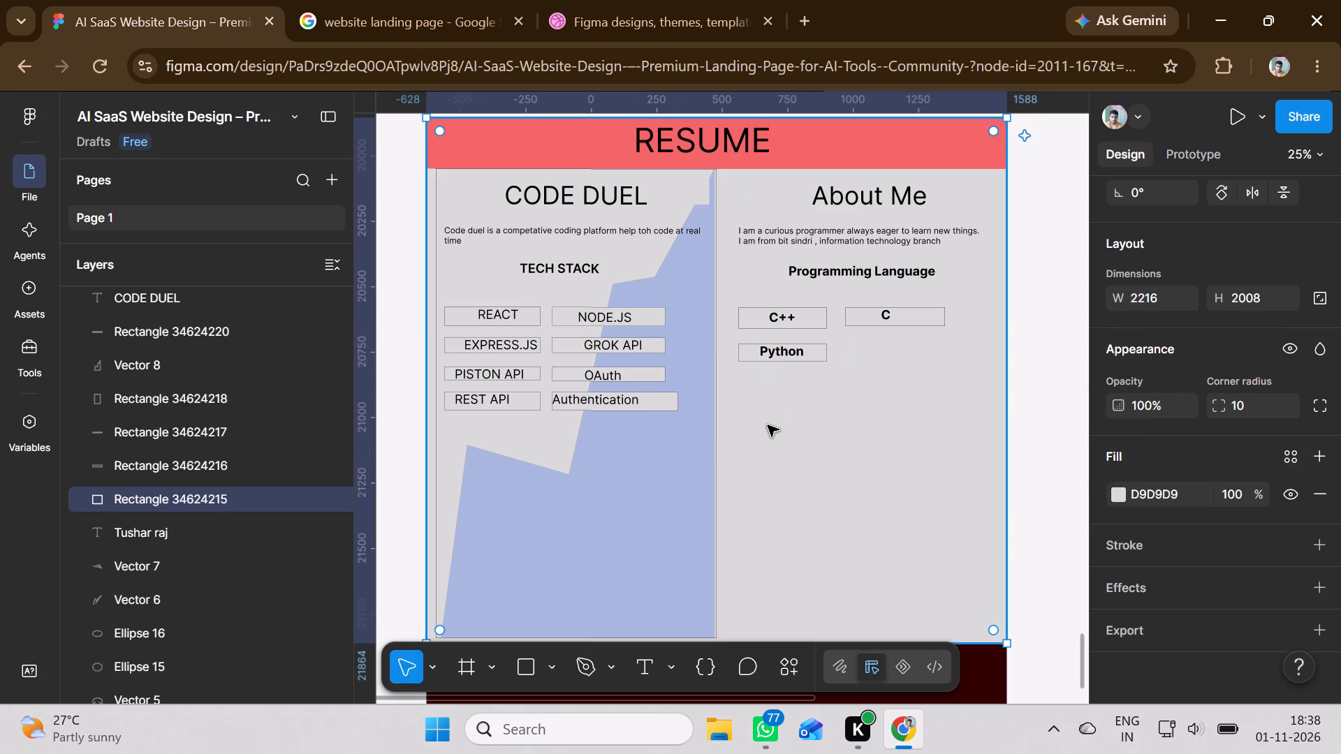
Draw a rectangle about 380 × 62 directly below the C box, aligned with its side edges.
{"action": "left_click", "coordinate": [525, 663]}
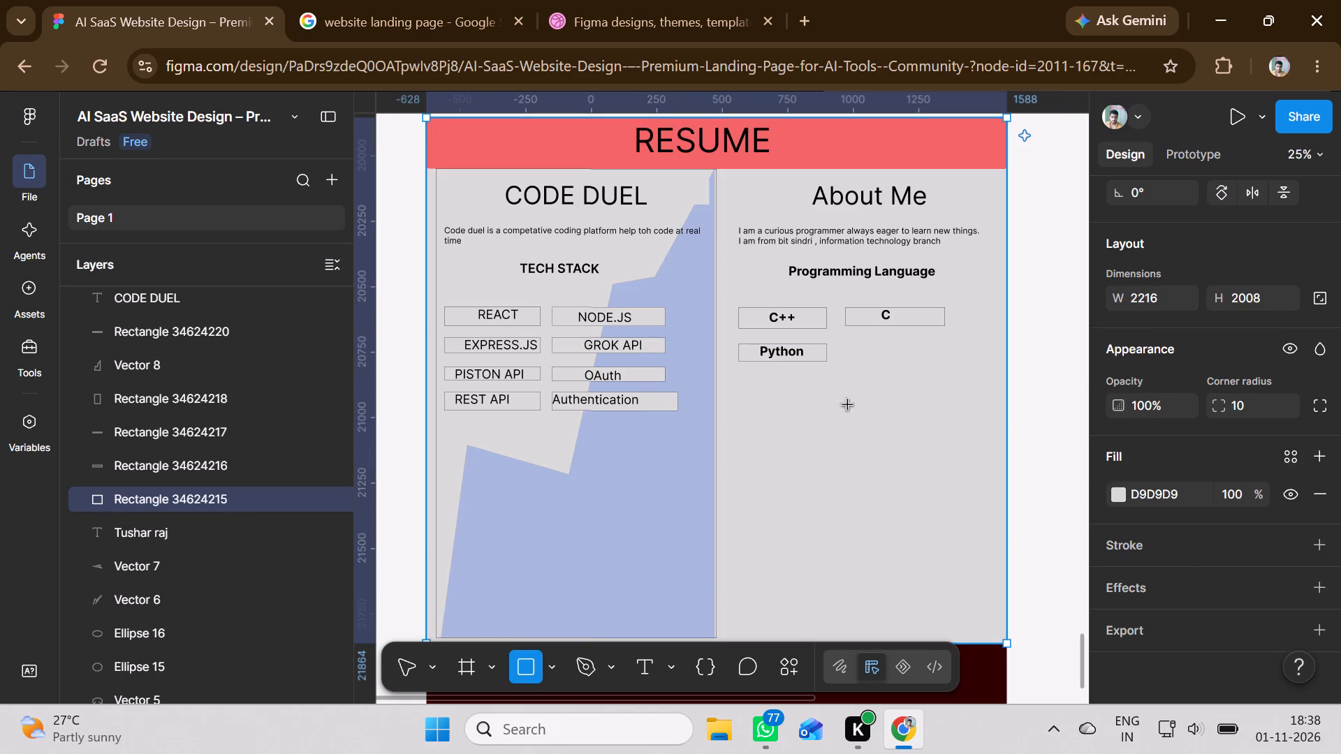
{"action": "left_click_drag", "start_coordinate": [847, 345], "coordinate": [946, 361]}
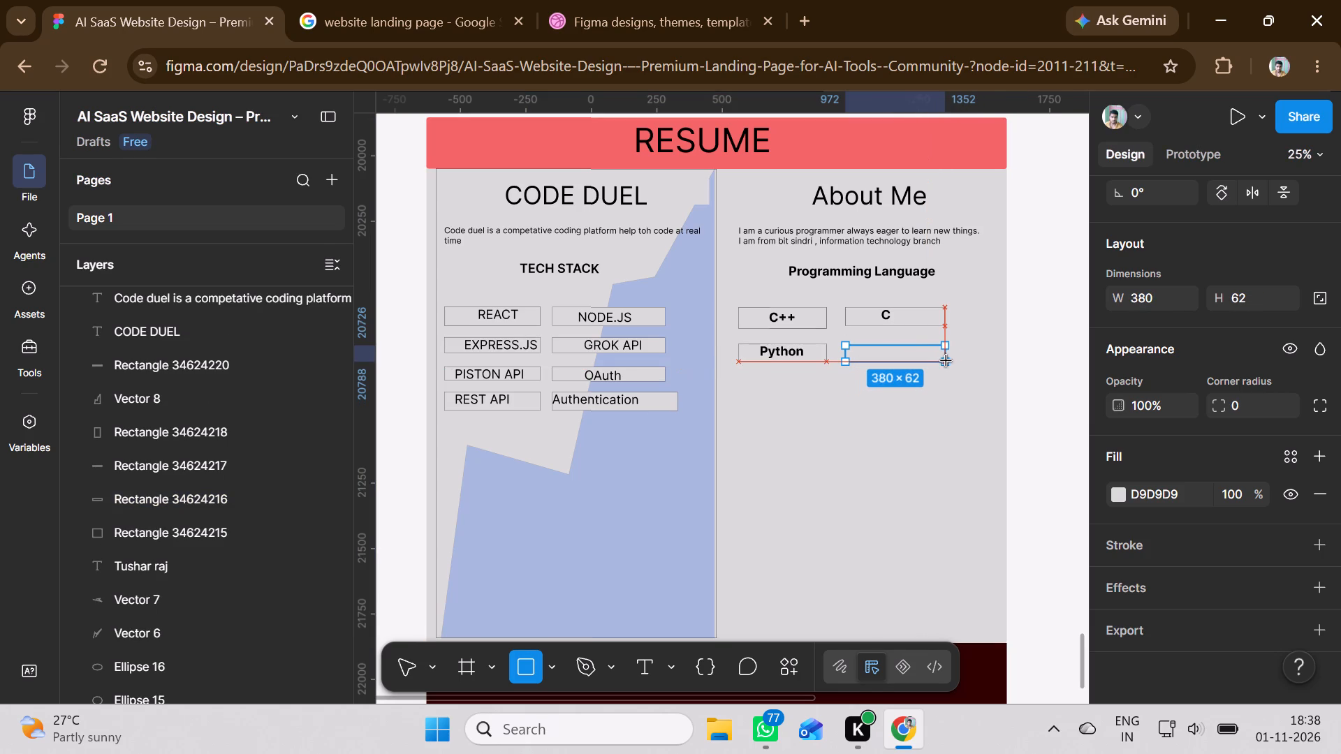
{"action": "left_click_drag", "start_coordinate": [946, 361], "coordinate": [946, 361]}
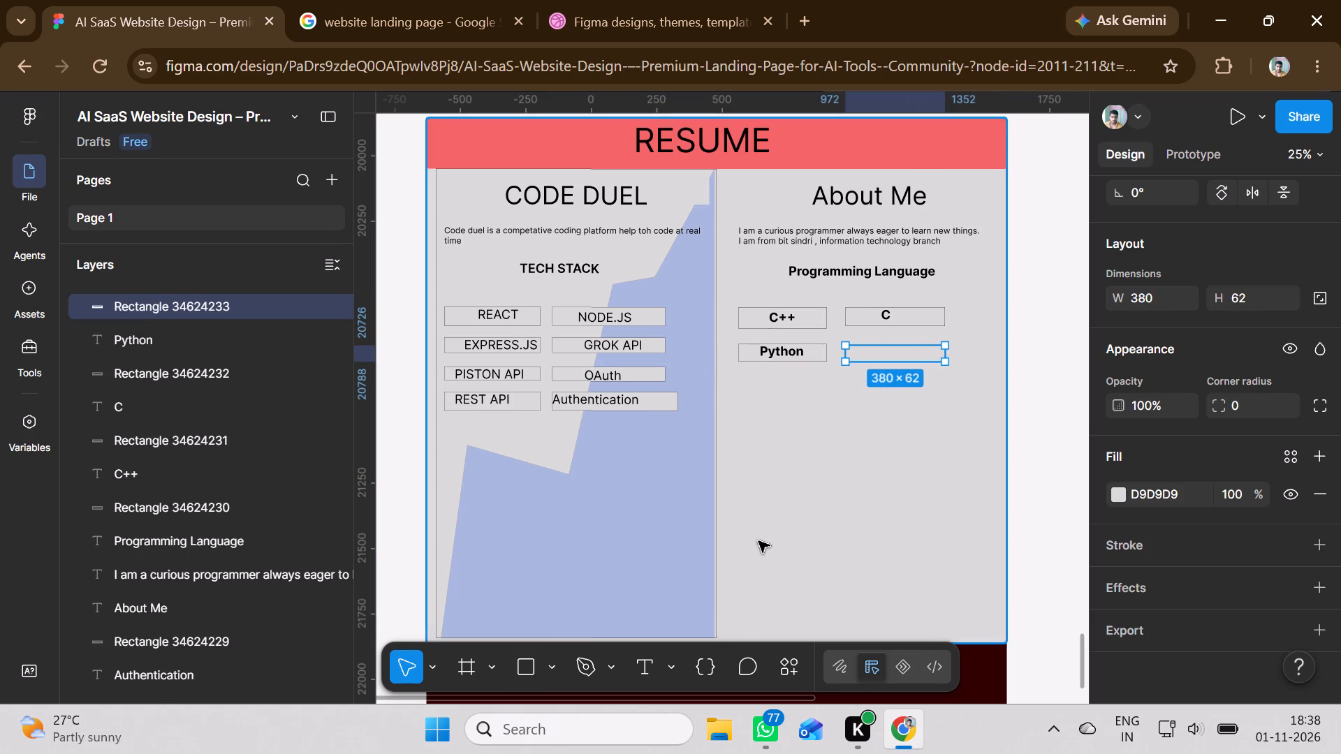
Add an inside stroke of colour 312F2F and weight 1 to the rectangle below the C box.
{"action": "left_click", "coordinate": [1131, 543]}
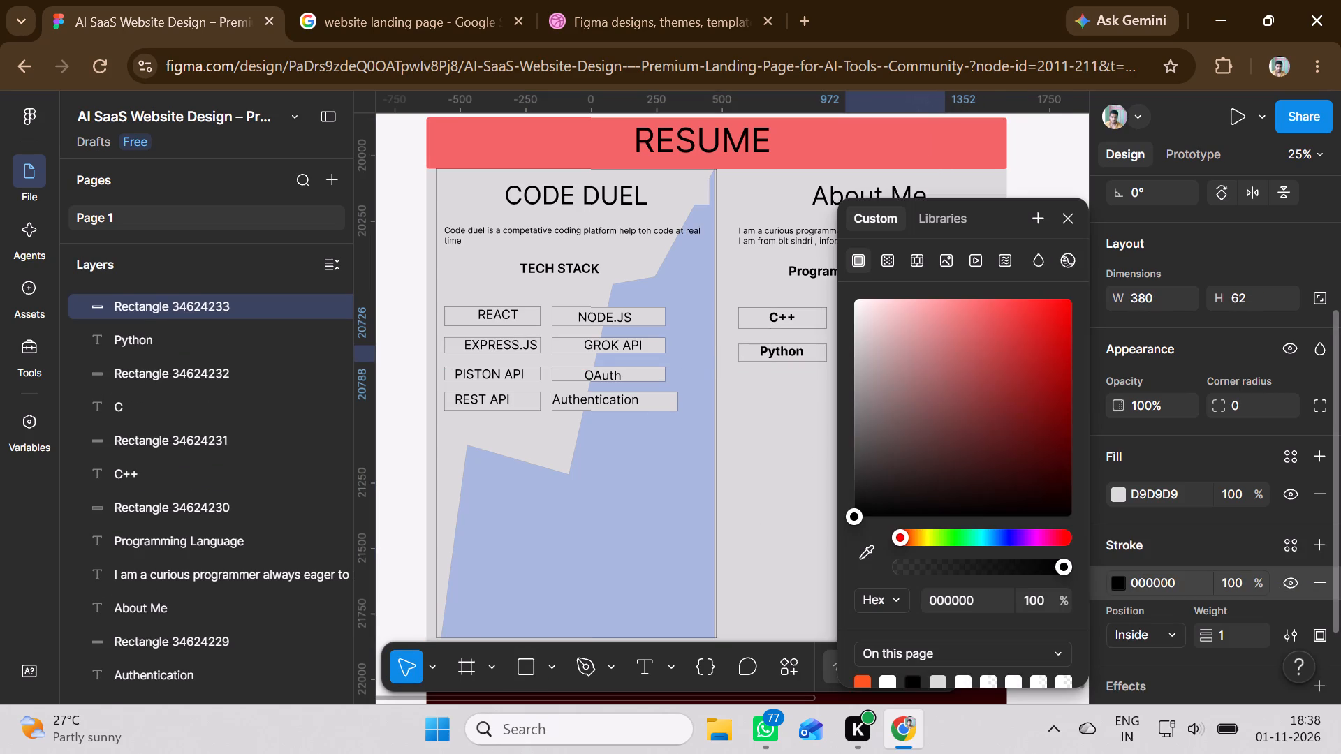
{"action": "left_click", "coordinate": [864, 474]}
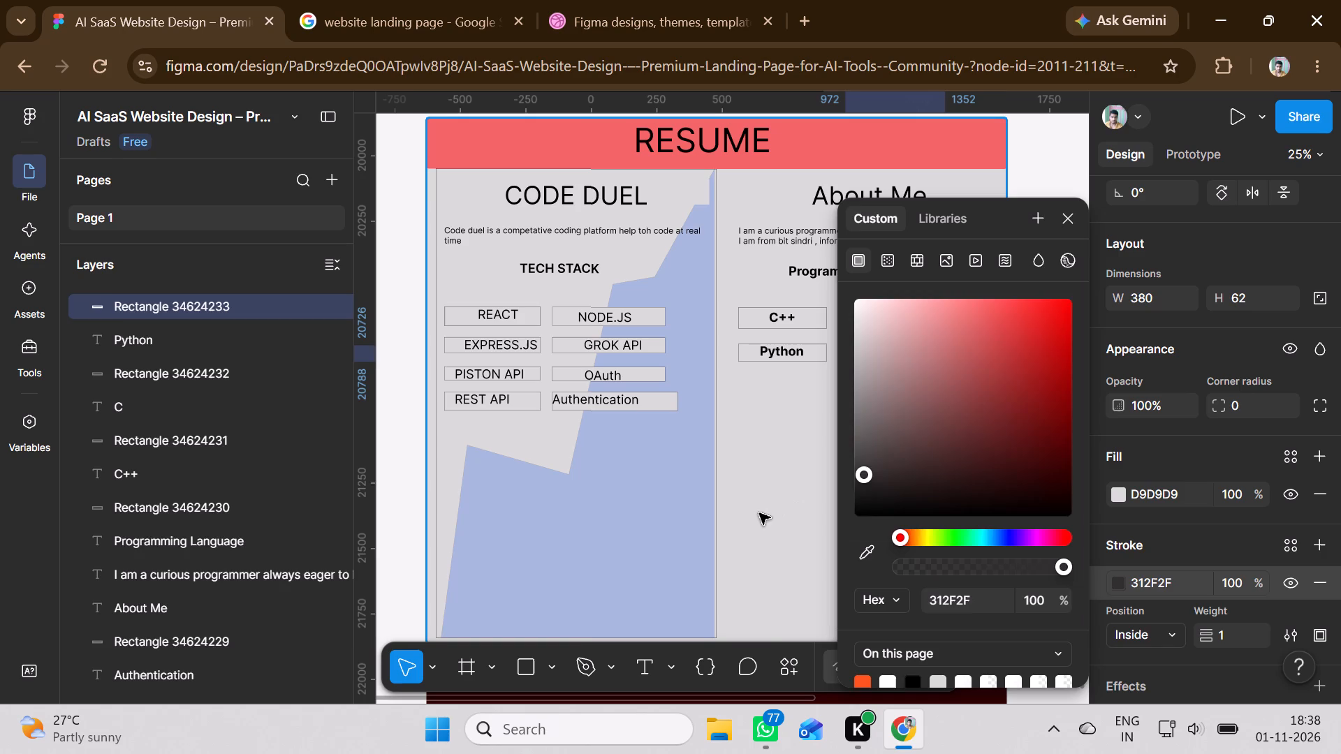
{"action": "left_click", "coordinate": [759, 513]}
Add the text Javascript in a box about 380 × 62 over the rectangle below C.
{"action": "left_click", "coordinate": [651, 658]}
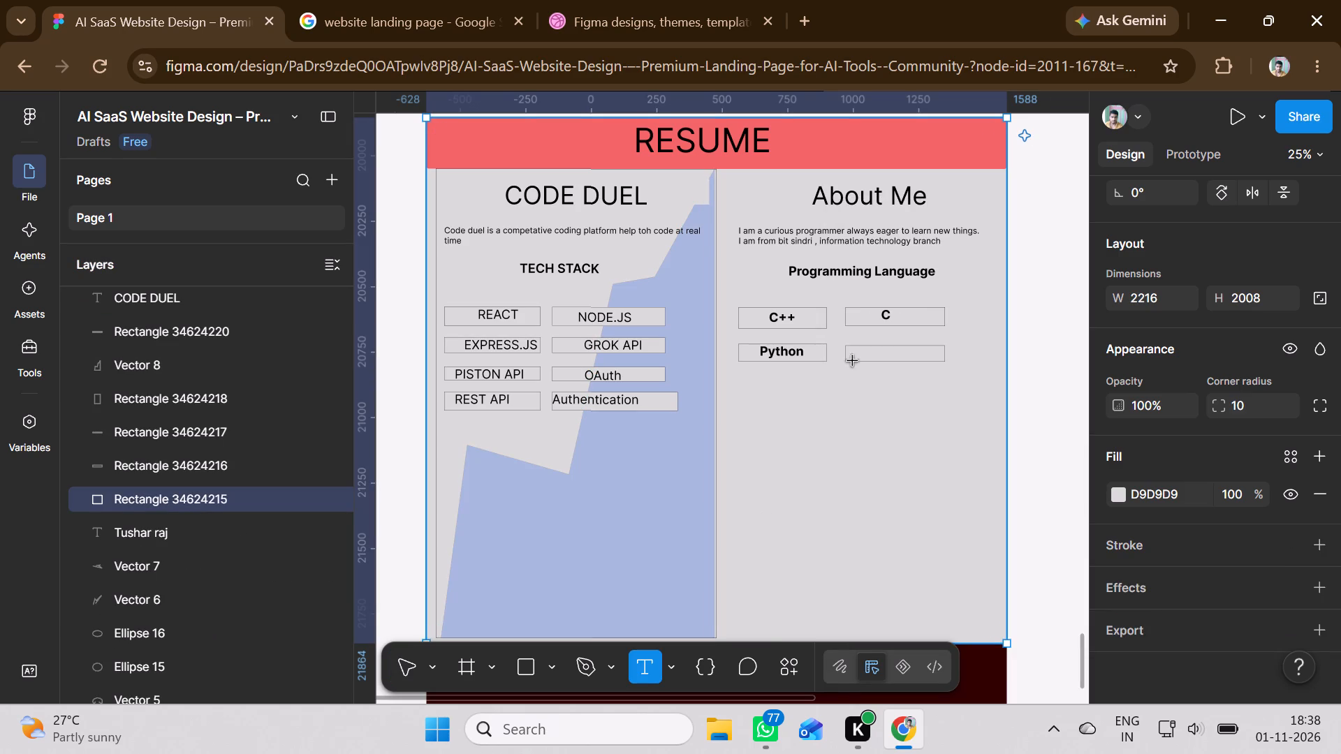
{"action": "left_click_drag", "start_coordinate": [847, 346], "coordinate": [858, 348]}
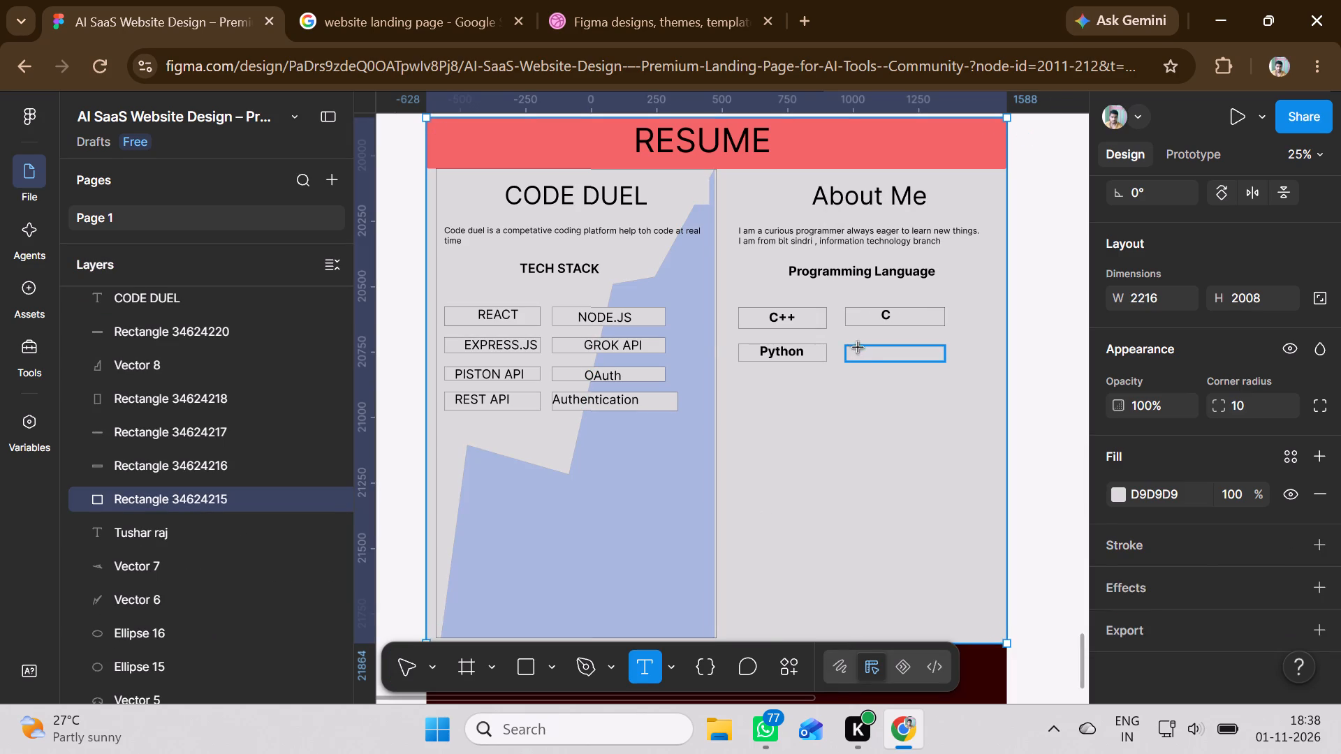
{"action": "left_click_drag", "start_coordinate": [858, 348], "coordinate": [946, 363]}
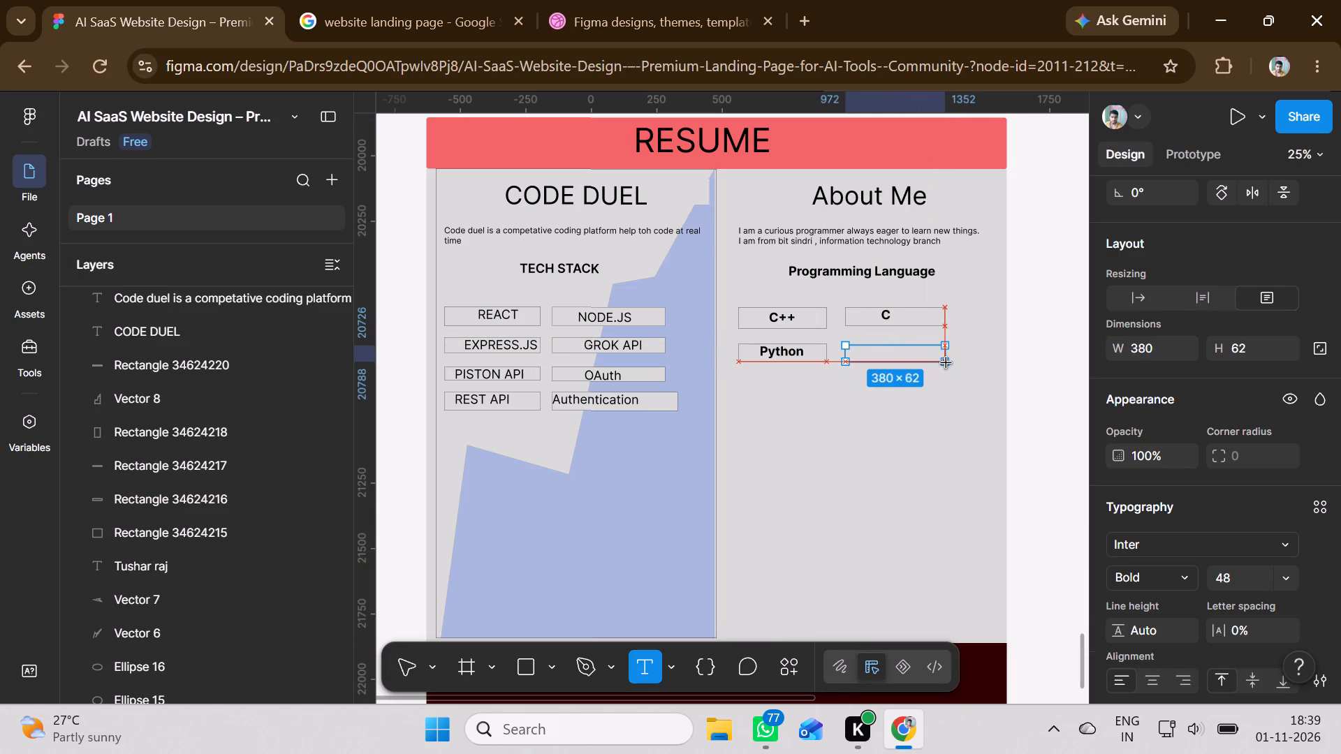
{"action": "left_click_drag", "start_coordinate": [946, 363], "coordinate": [947, 360]}
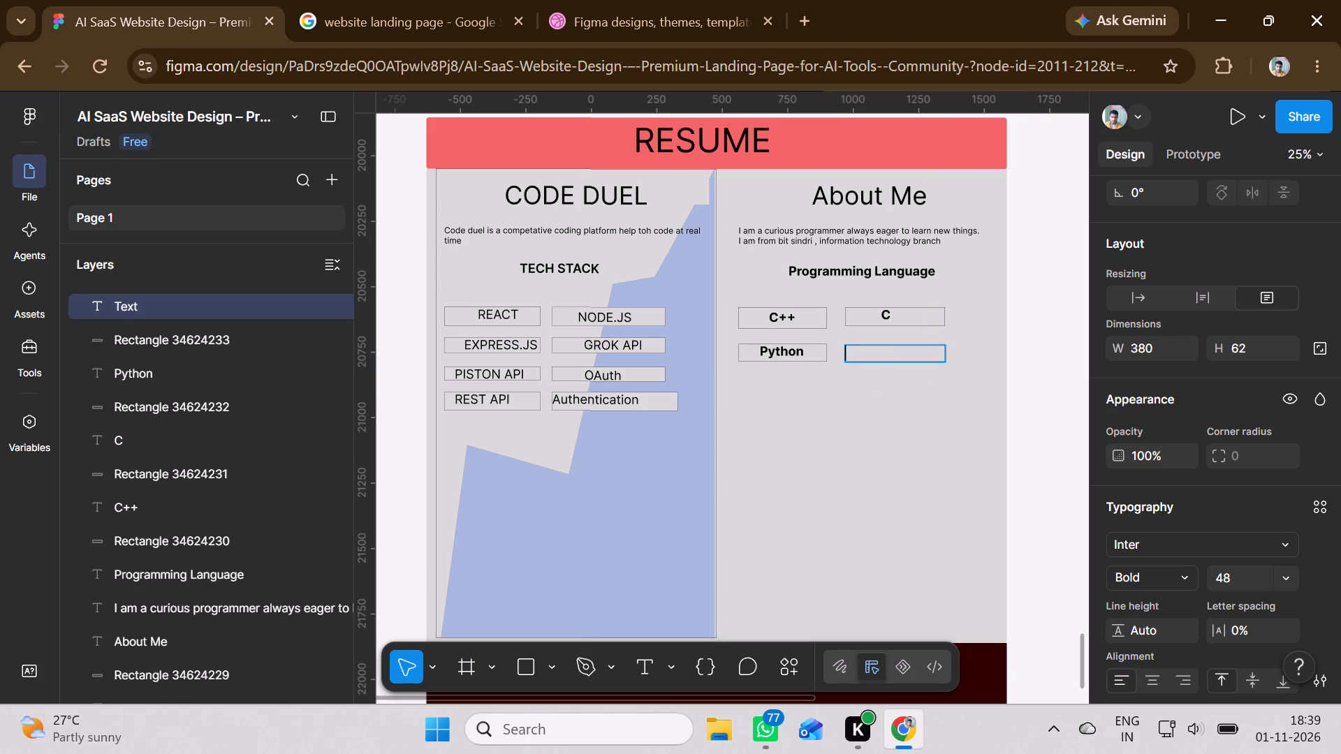
{"action": "type", "text": "Java"}
{"action": "type", "text": "sc"}
{"action": "type", "text": "ript"}
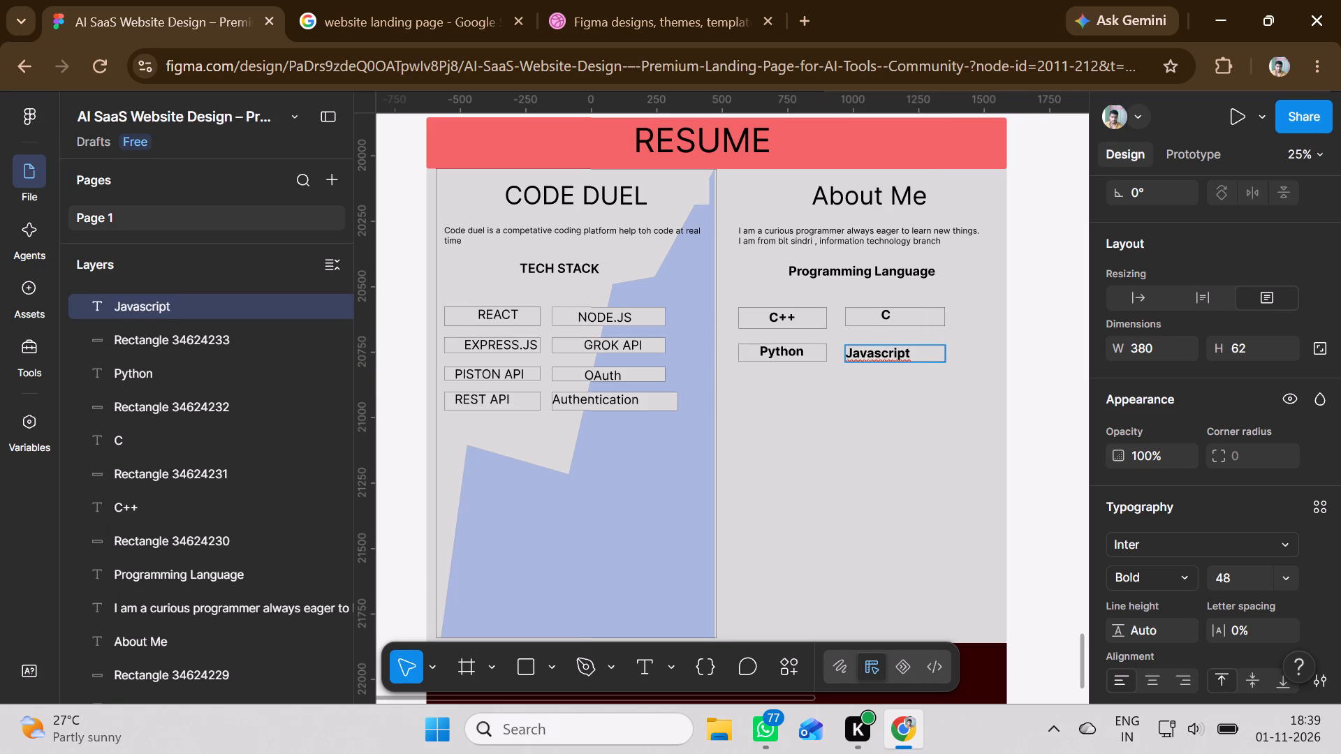
{"action": "left_click", "coordinate": [898, 380]}
Move the Javascript text to the right so it sits centred in its rectangle.
{"action": "left_click", "coordinate": [886, 357]}
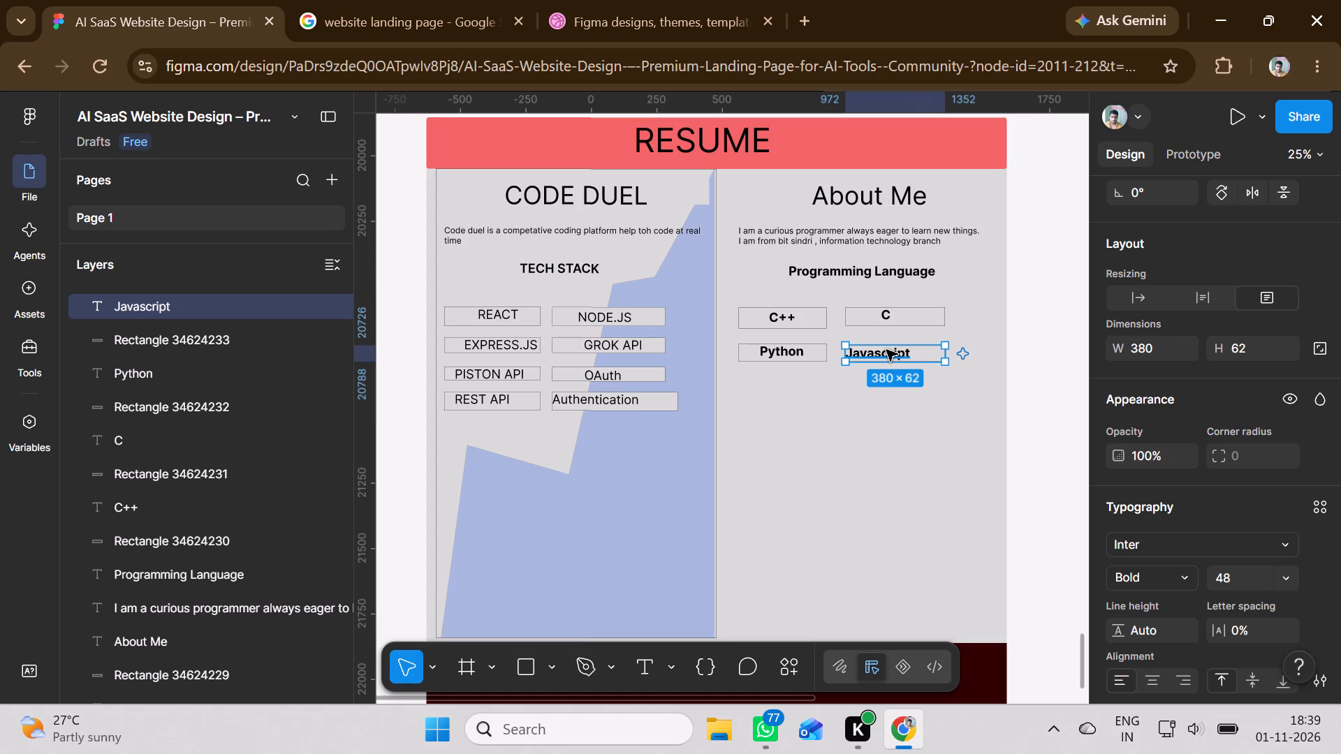
{"action": "left_click_drag", "start_coordinate": [886, 350], "coordinate": [906, 348]}
{"action": "left_click", "coordinate": [862, 408]}
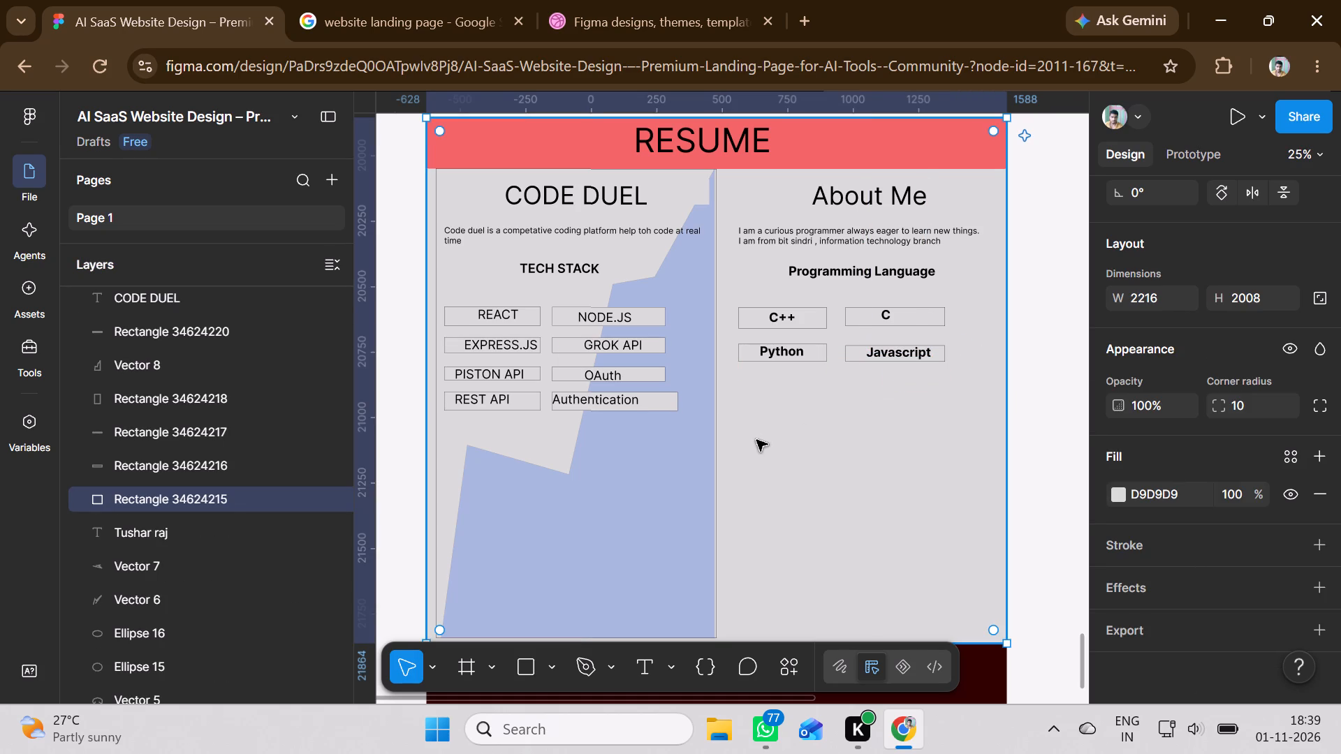
Draw a rectangle about 336 × 68 directly below the Python box, aligned with its side edges.
{"action": "left_click", "coordinate": [640, 674]}
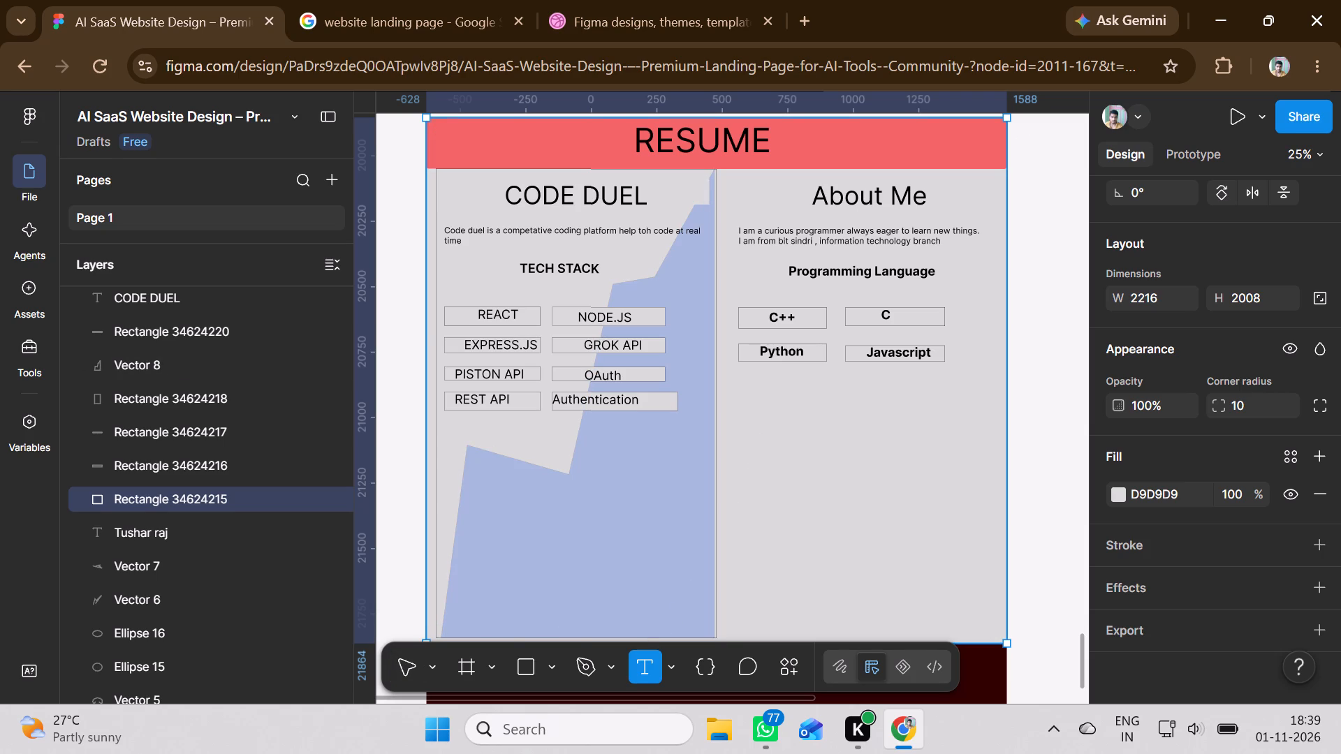
{"action": "left_click", "coordinate": [513, 666]}
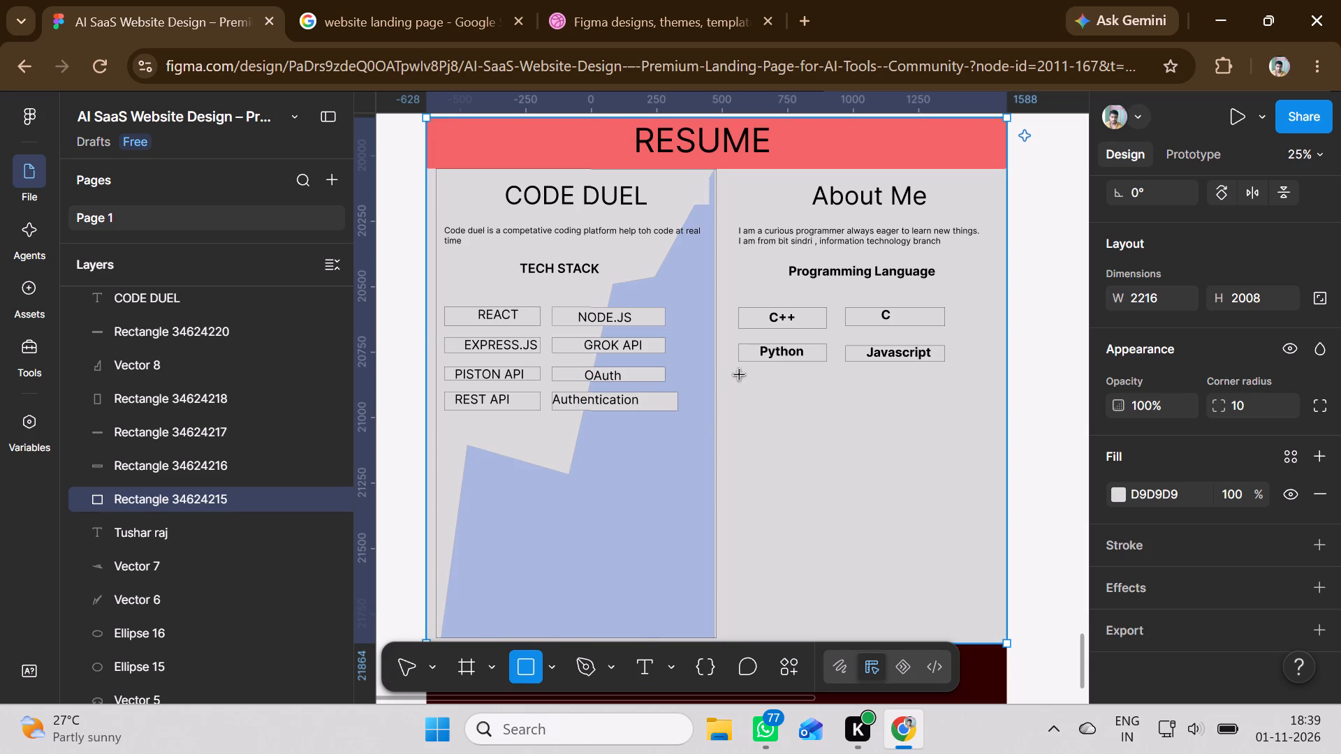
{"action": "left_click_drag", "start_coordinate": [740, 374], "coordinate": [812, 387]}
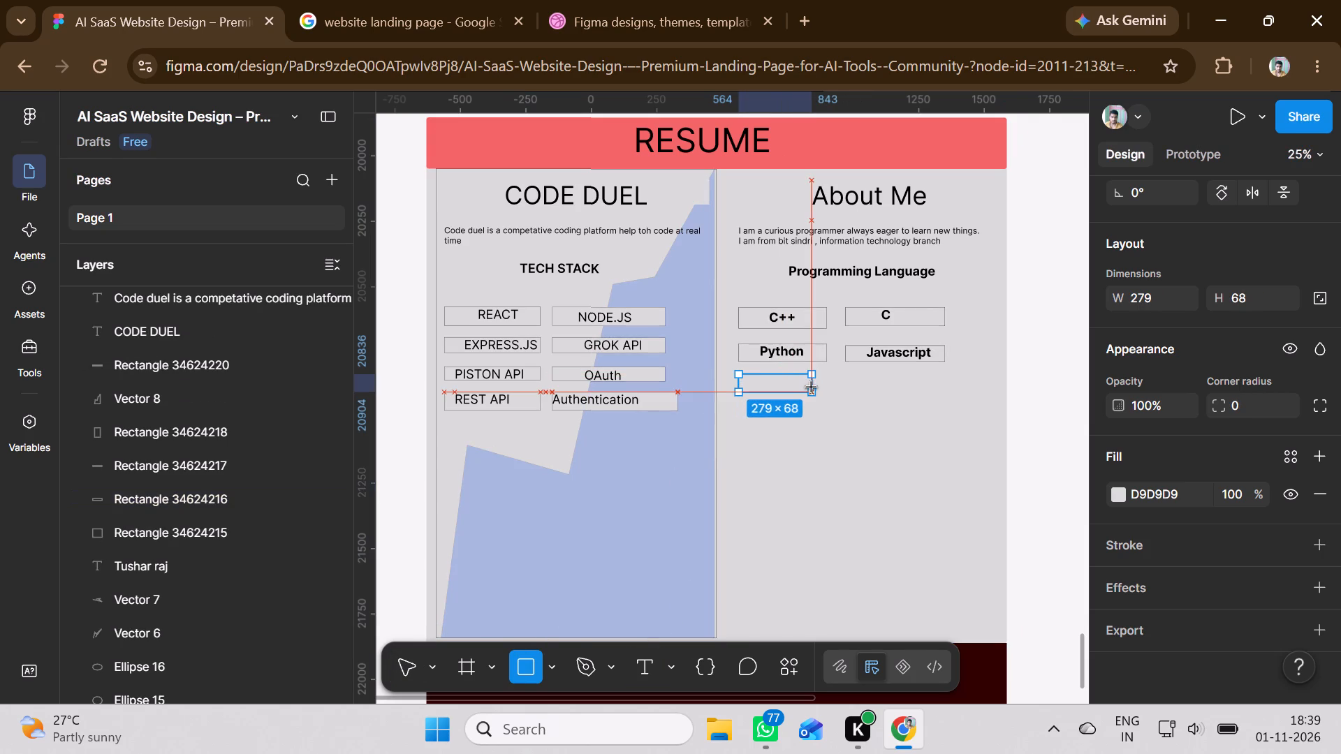
{"action": "left_click_drag", "start_coordinate": [812, 387], "coordinate": [826, 389]}
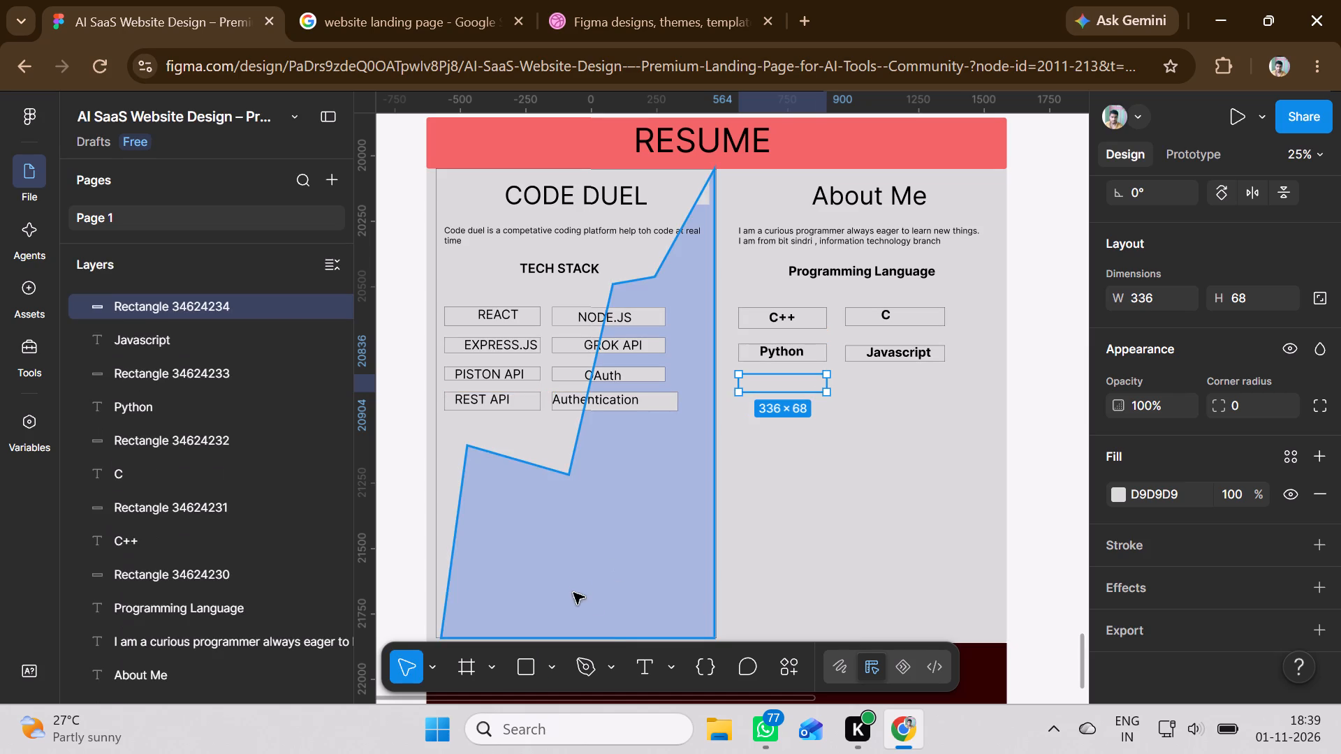
Add the text JAVA in a box about 248 × 50 over the rectangle below Python.
{"action": "left_click", "coordinate": [637, 676]}
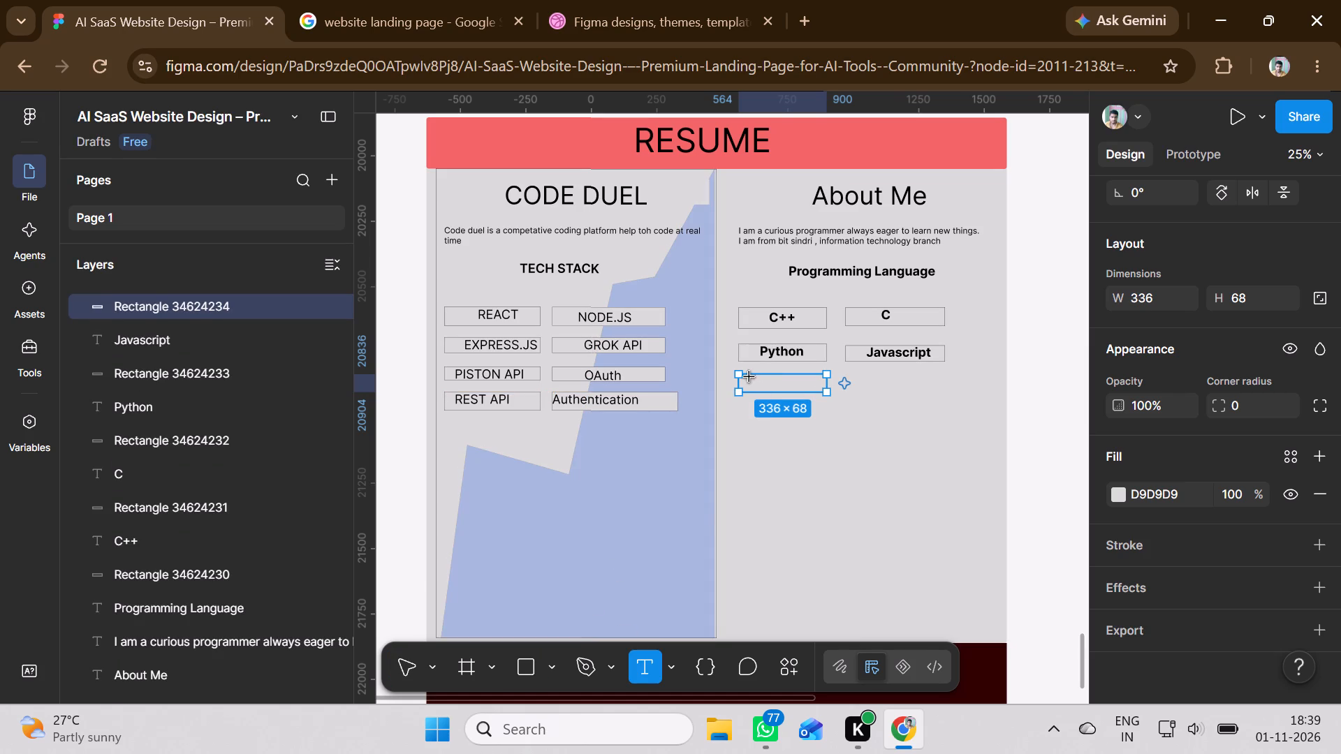
{"action": "left_click_drag", "start_coordinate": [748, 377], "coordinate": [826, 391]}
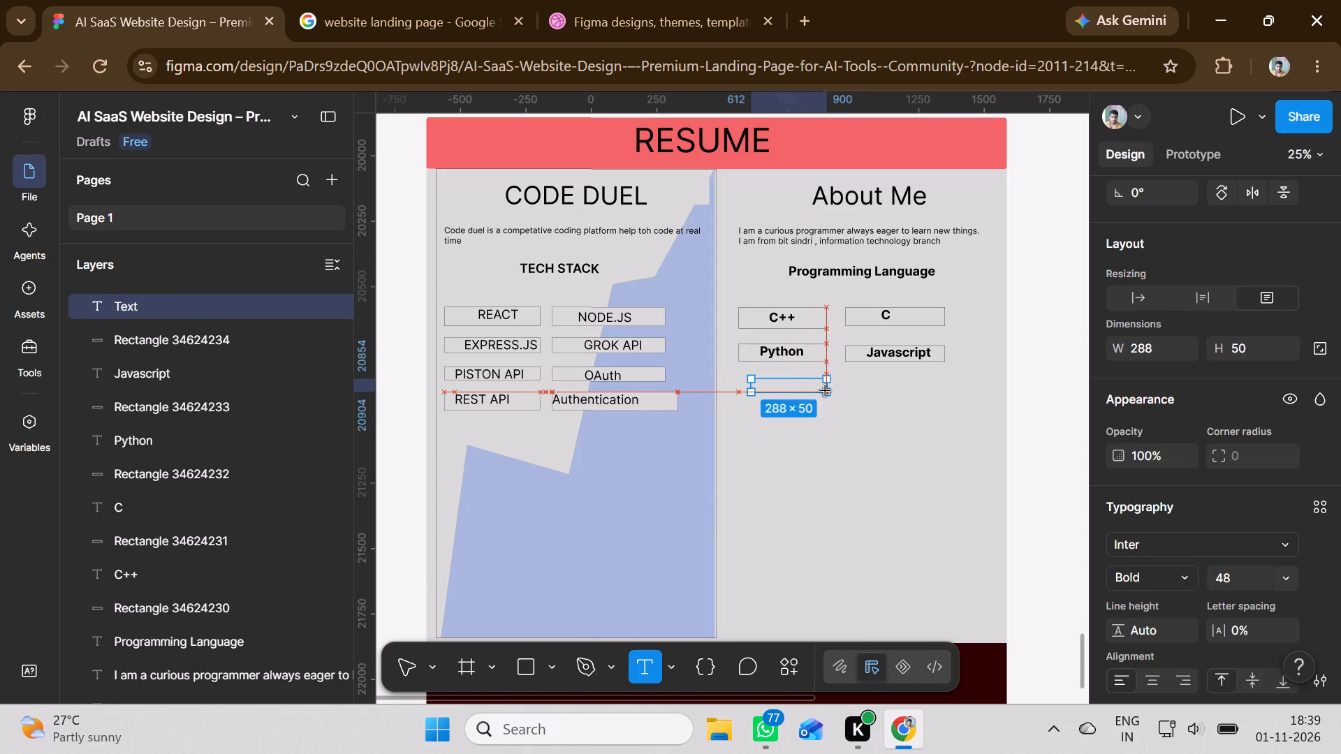
{"action": "left_click_drag", "start_coordinate": [826, 391], "coordinate": [821, 391]}
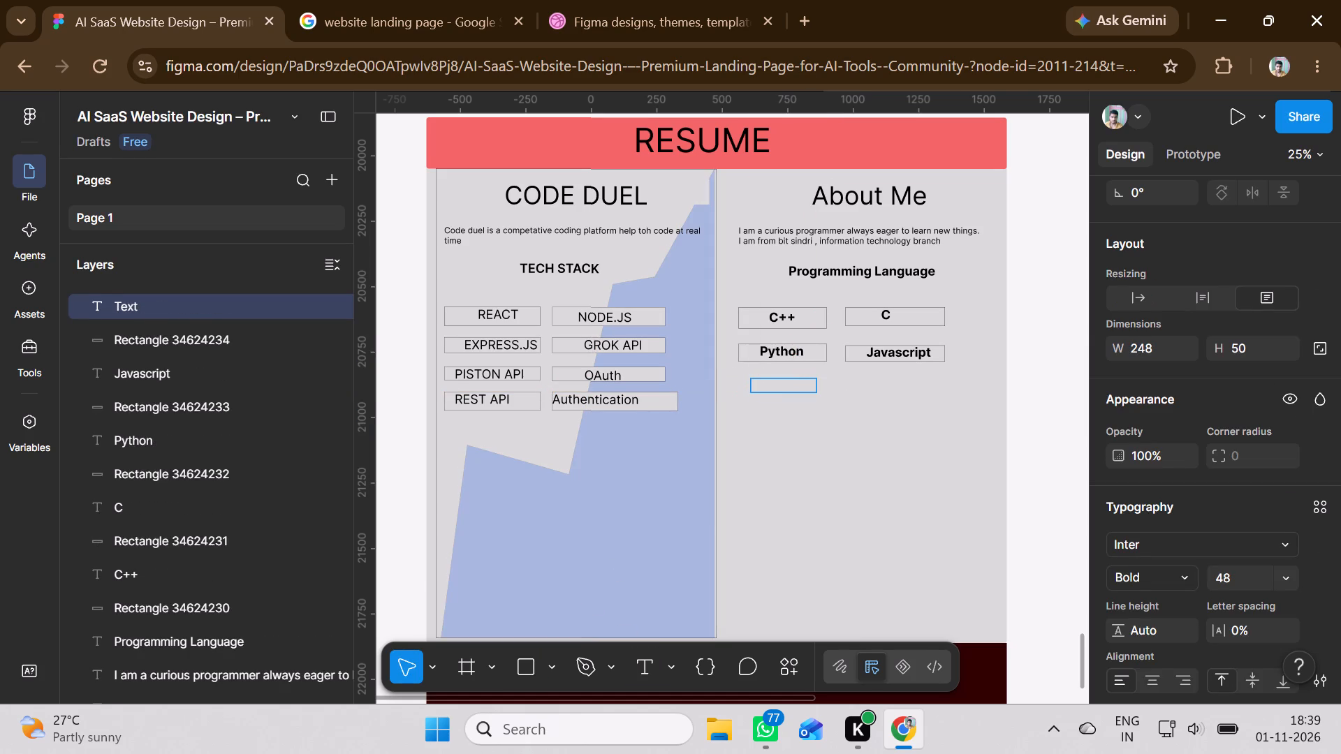
{"action": "type", "text": "JAVA"}
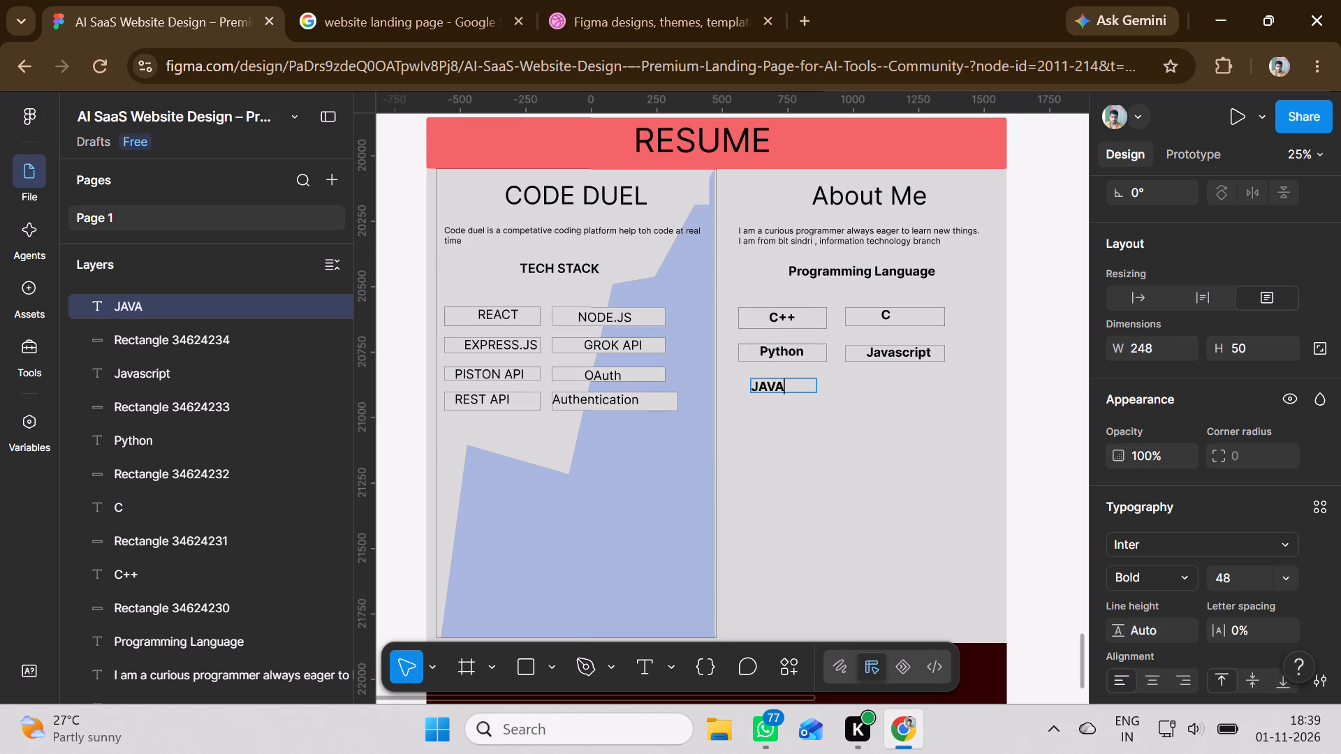
{"action": "left_click", "coordinate": [743, 421]}
Add an inside stroke of colour 423F3F and weight 1 to the rectangle behind the JAVA text.
{"action": "left_click", "coordinate": [741, 383]}
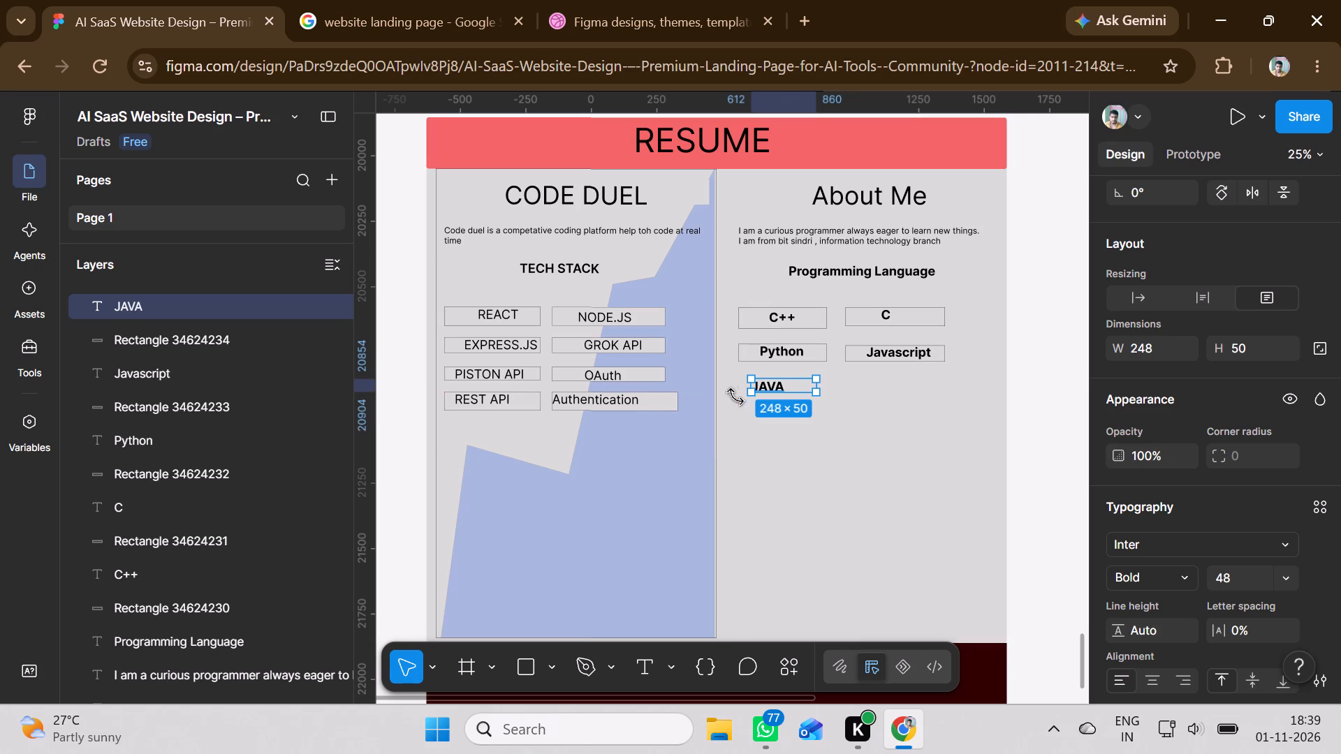
{"action": "left_click", "coordinate": [741, 435]}
{"action": "left_click", "coordinate": [751, 390]}
{"action": "left_click", "coordinate": [231, 333]}
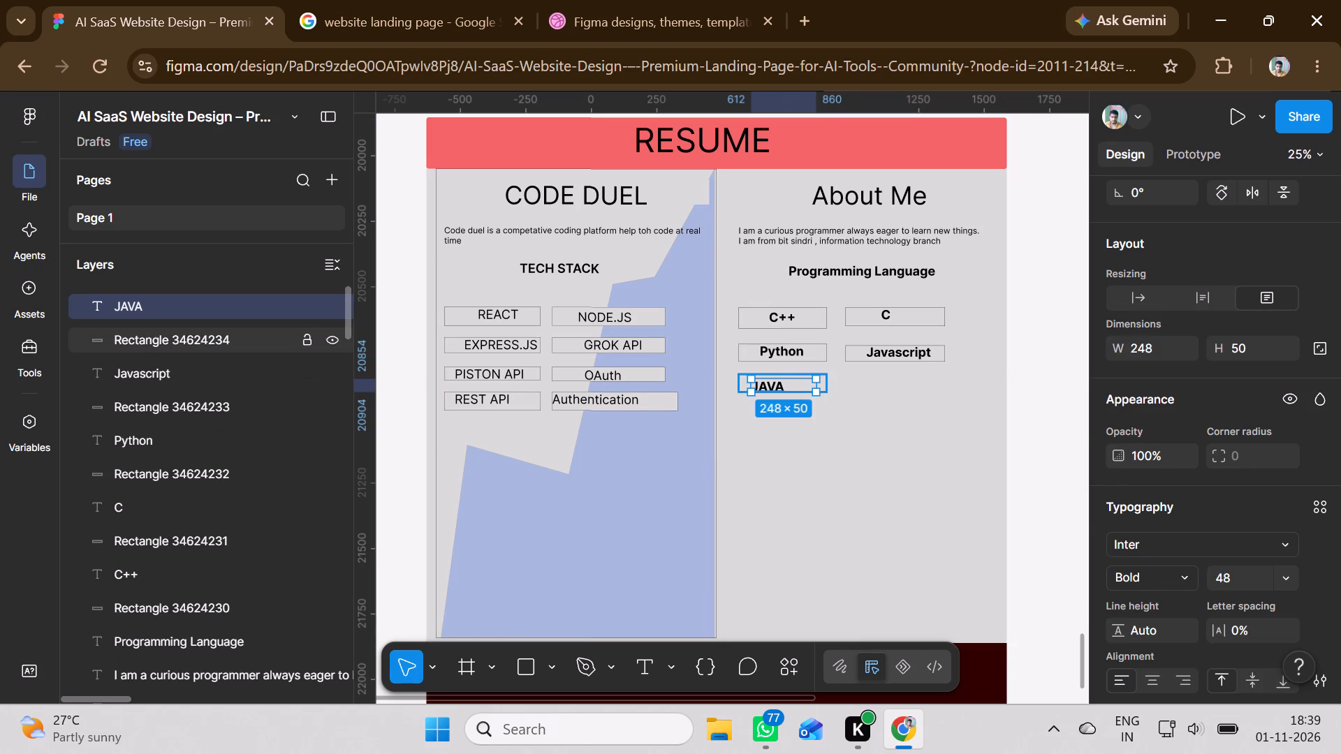
{"action": "left_click", "coordinate": [1157, 549]}
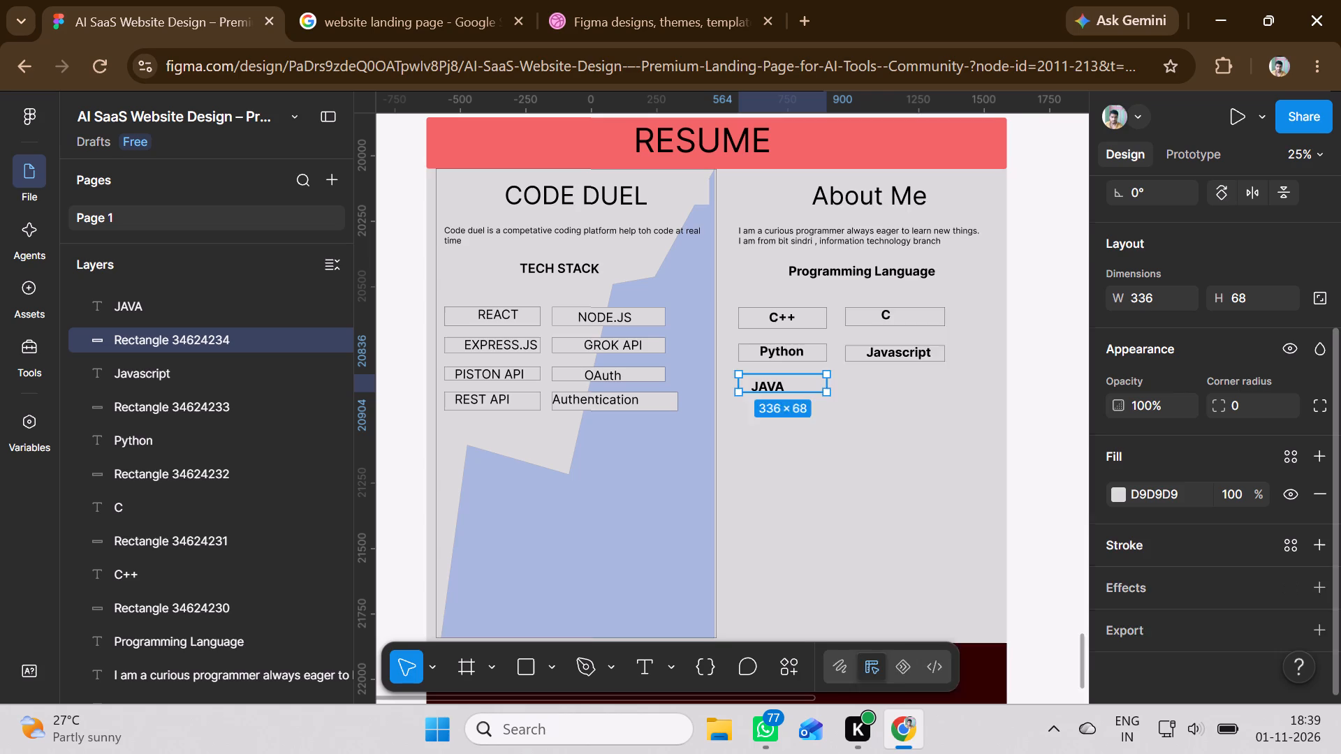
{"action": "left_click", "coordinate": [863, 460]}
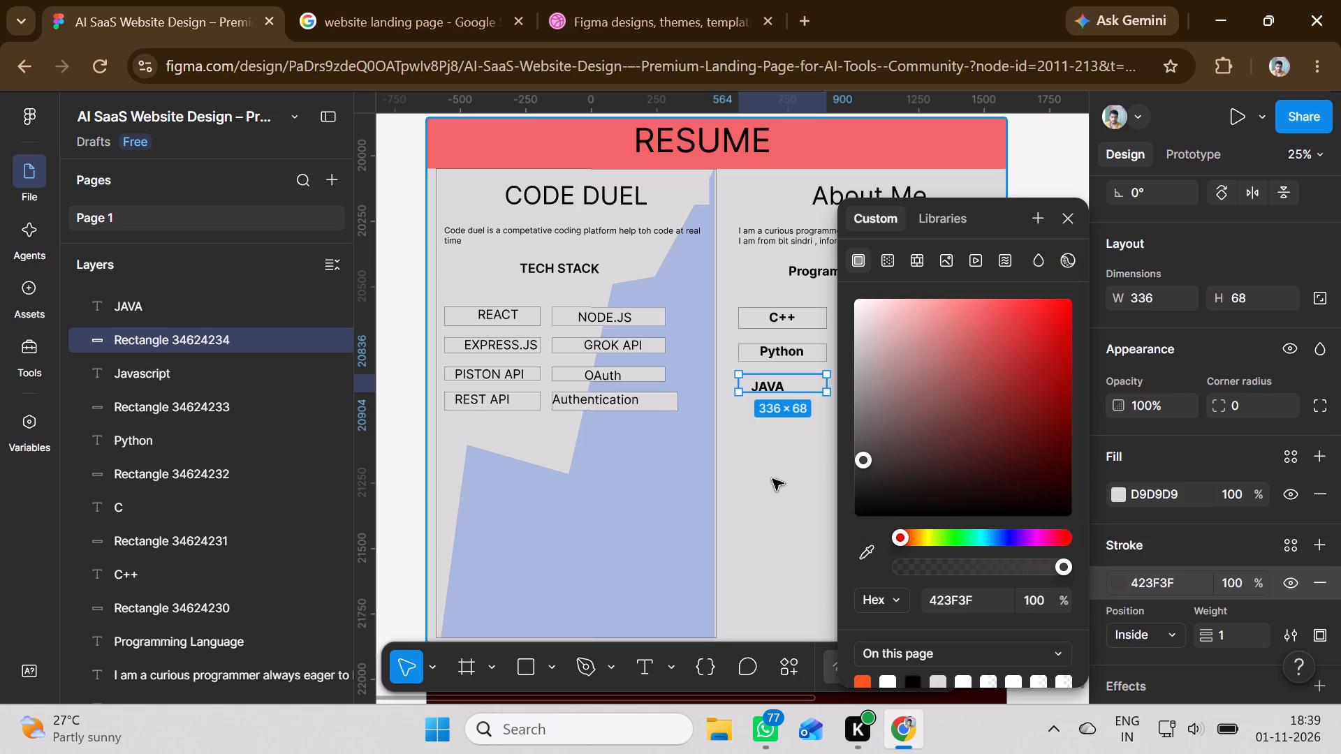
{"action": "left_click", "coordinate": [772, 479]}
Move the JAVA text slightly up and to the right so it fits inside its rectangle.
{"action": "left_click", "coordinate": [773, 389]}
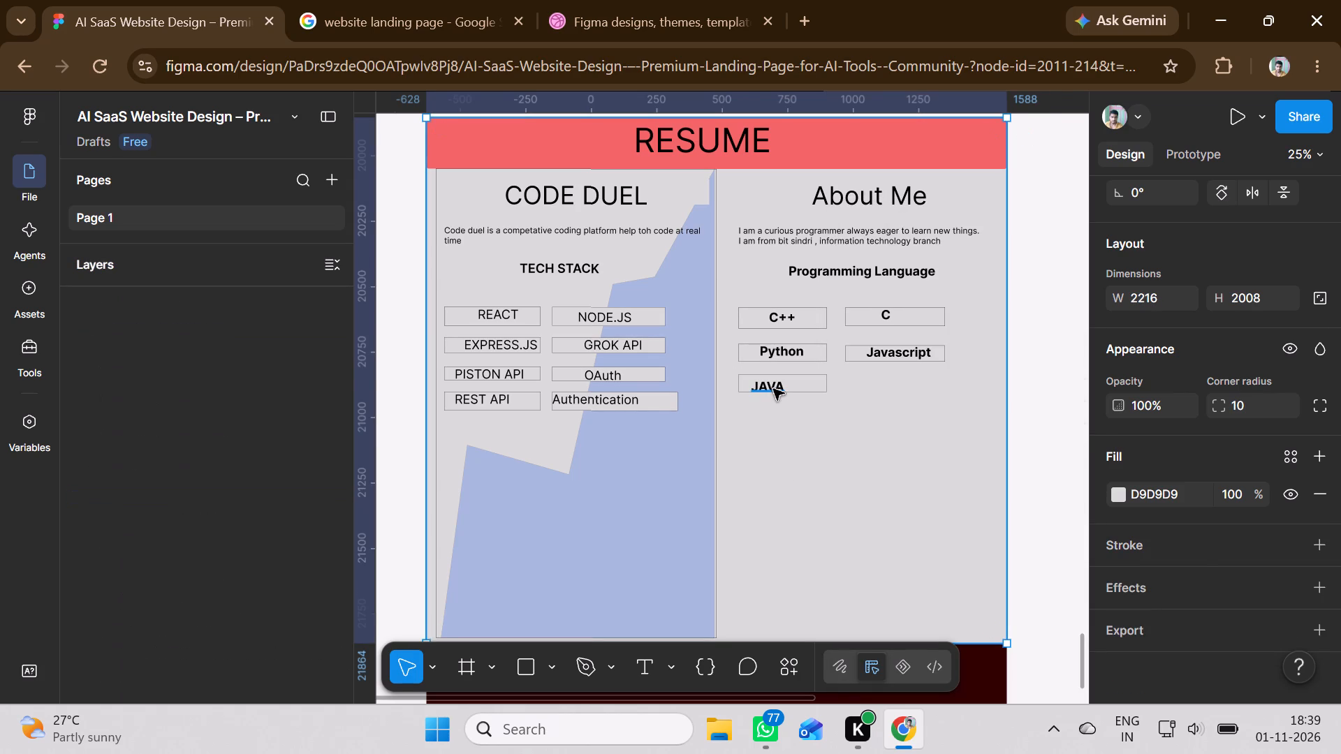
{"action": "left_click_drag", "start_coordinate": [774, 387], "coordinate": [777, 385]}
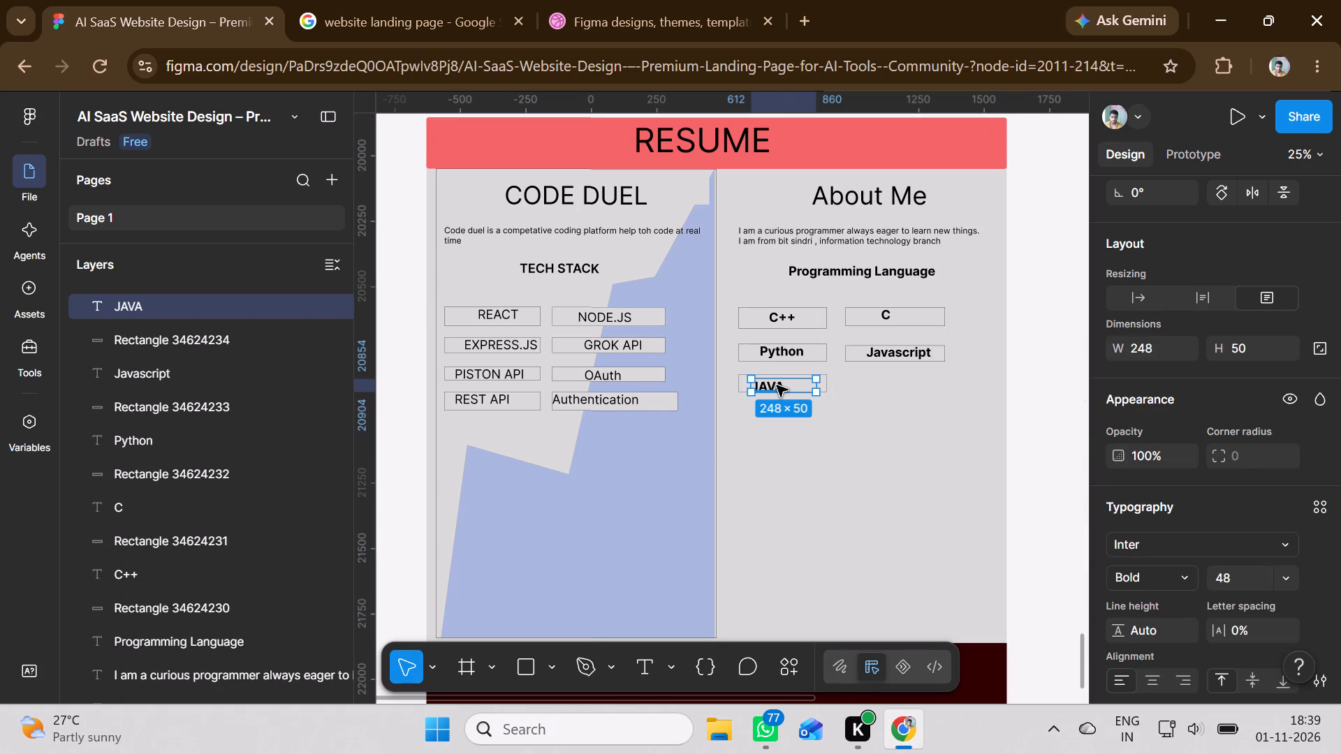
{"action": "left_click_drag", "start_coordinate": [777, 385], "coordinate": [781, 383]}
{"action": "left_click", "coordinate": [771, 459]}
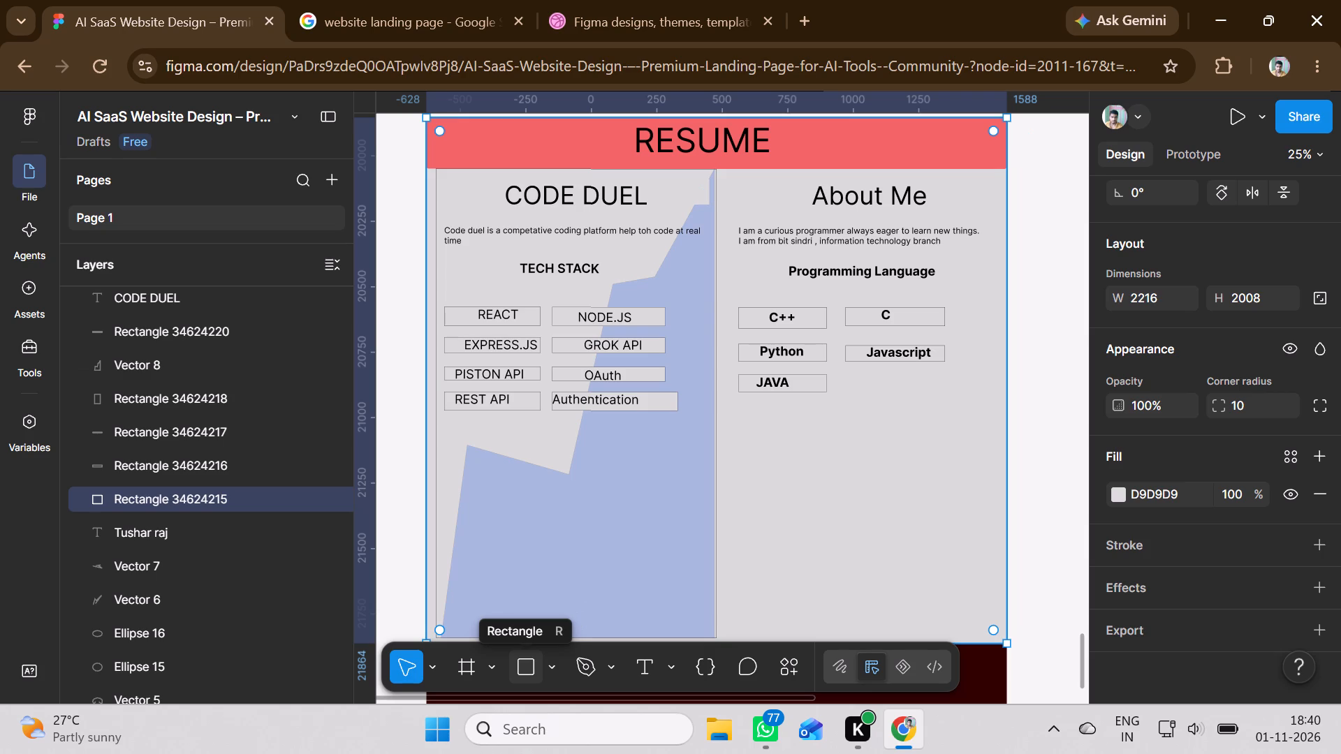
Add the heading text TECK STACK in a box about 696 × 132 below the JAVA box.
{"action": "left_click", "coordinate": [644, 672]}
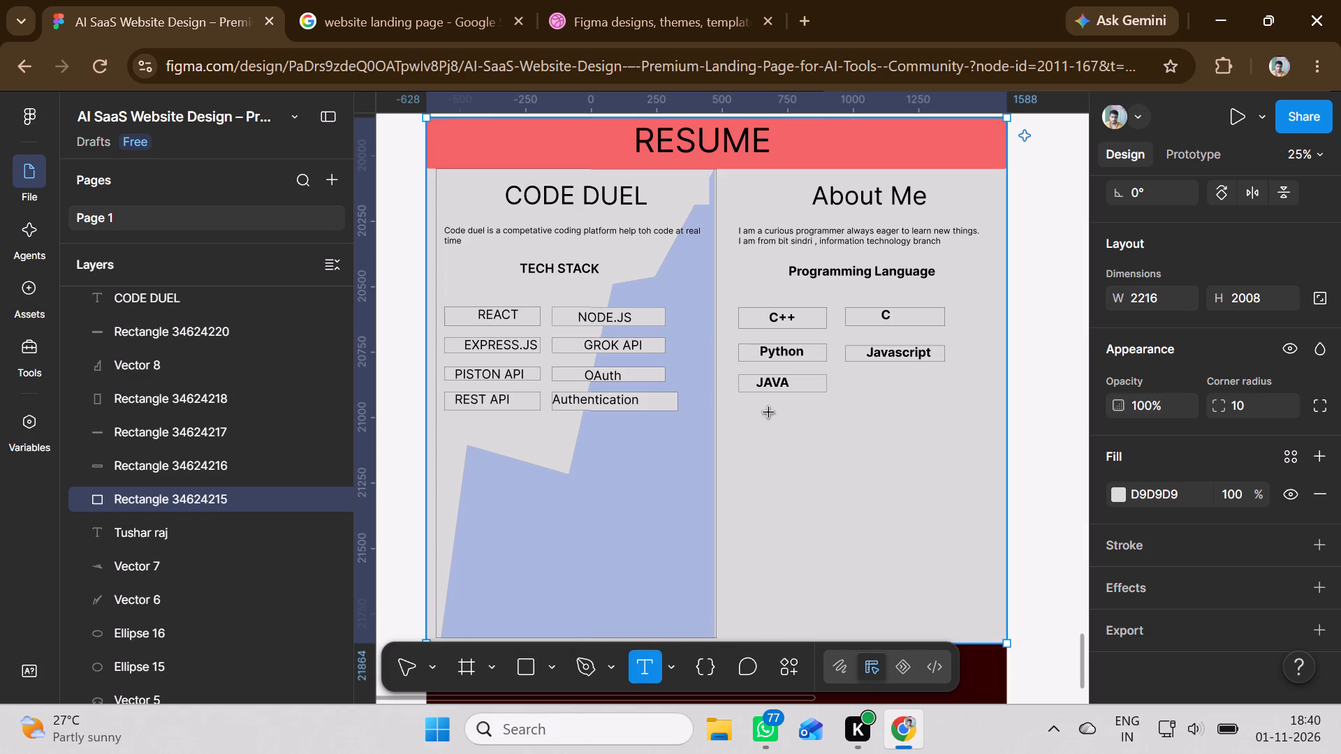
{"action": "left_click_drag", "start_coordinate": [769, 413], "coordinate": [957, 445]}
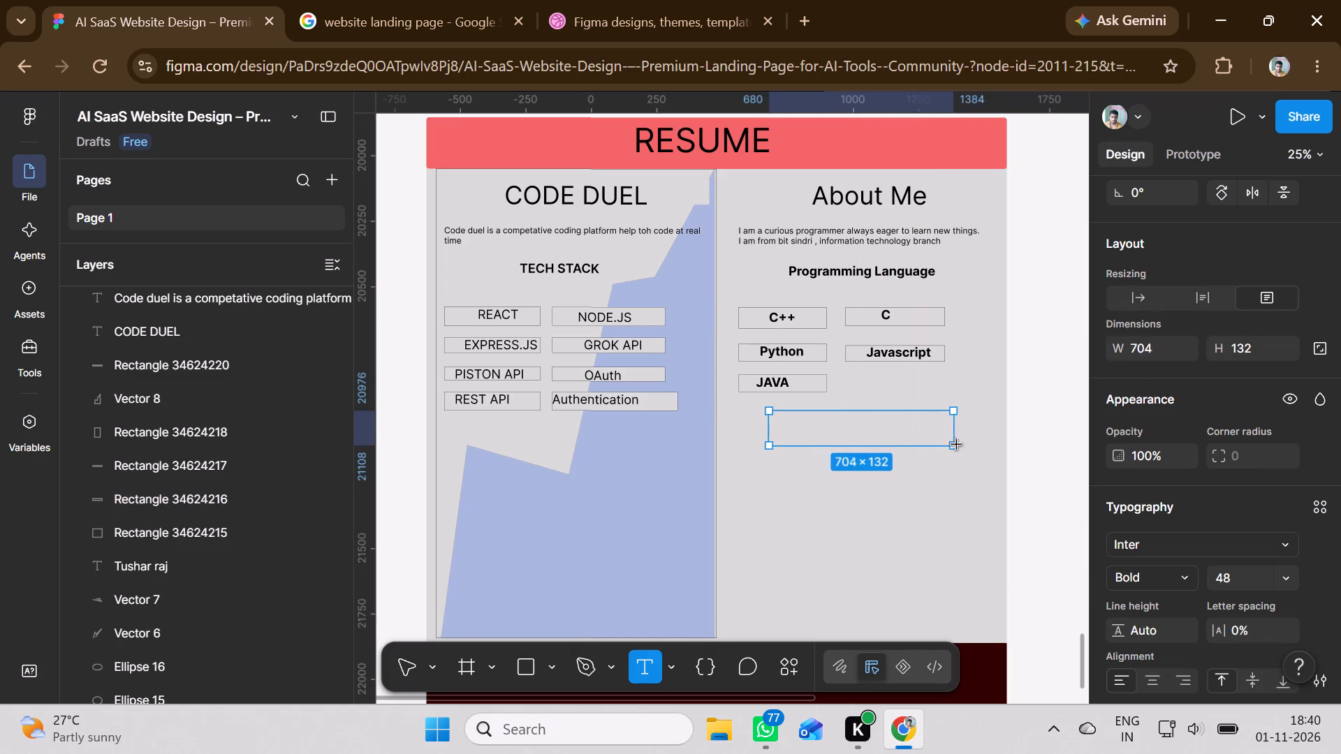
{"action": "left_click_drag", "start_coordinate": [957, 445], "coordinate": [951, 445]}
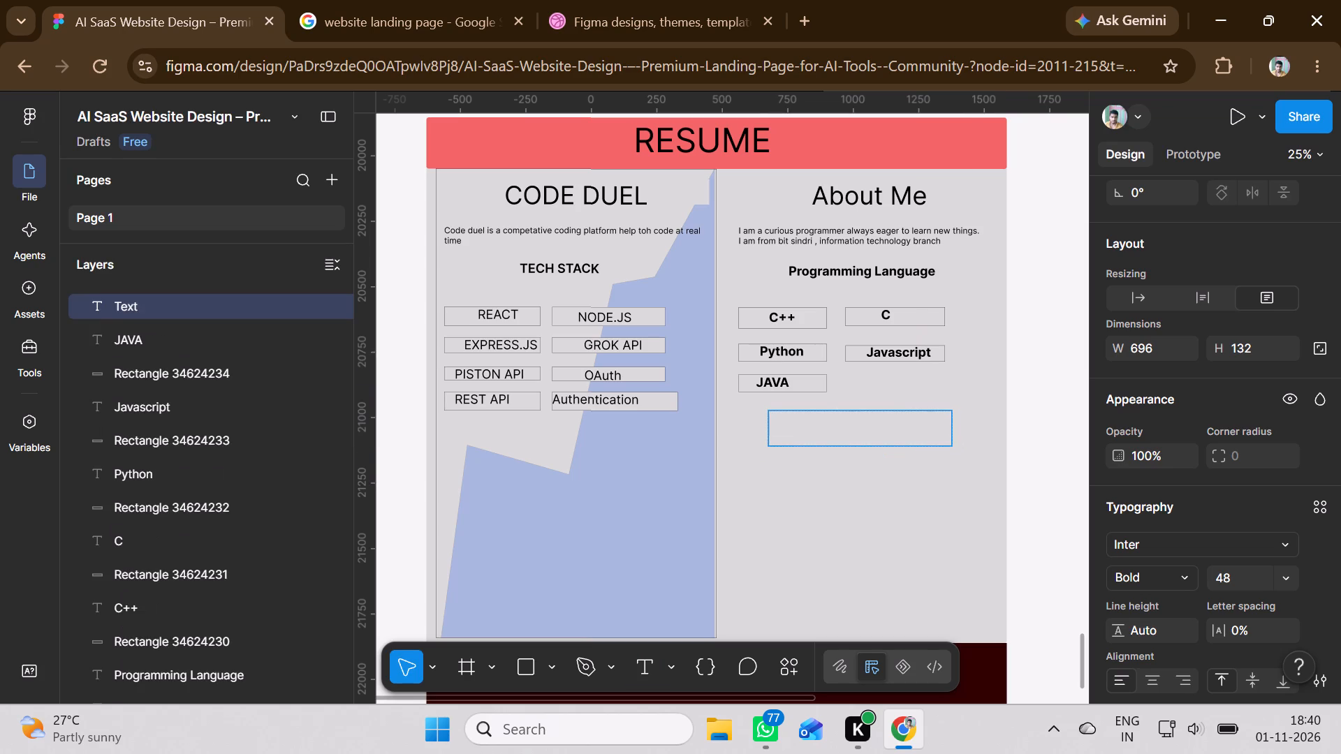
{"action": "type", "text": "TEC"}
{"action": "type", "text": "K STAC"}
{"action": "key", "text": "shift+k"}
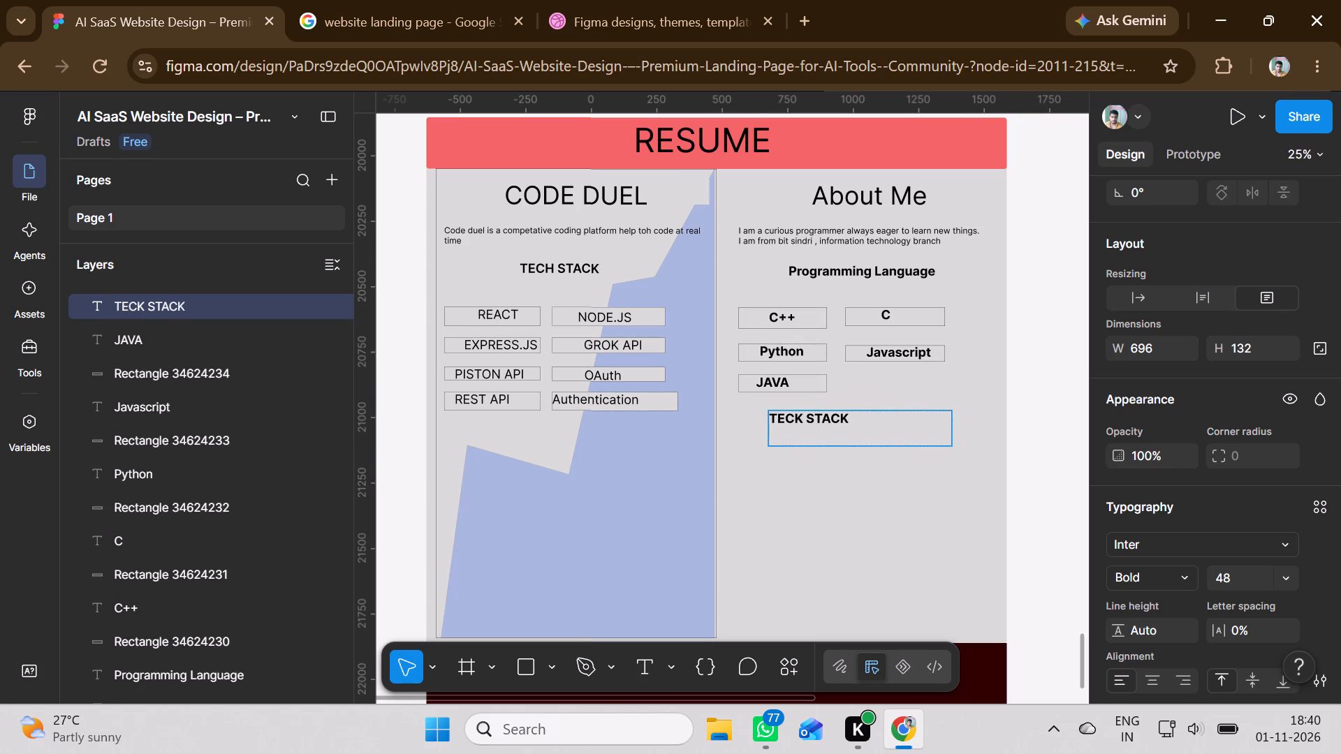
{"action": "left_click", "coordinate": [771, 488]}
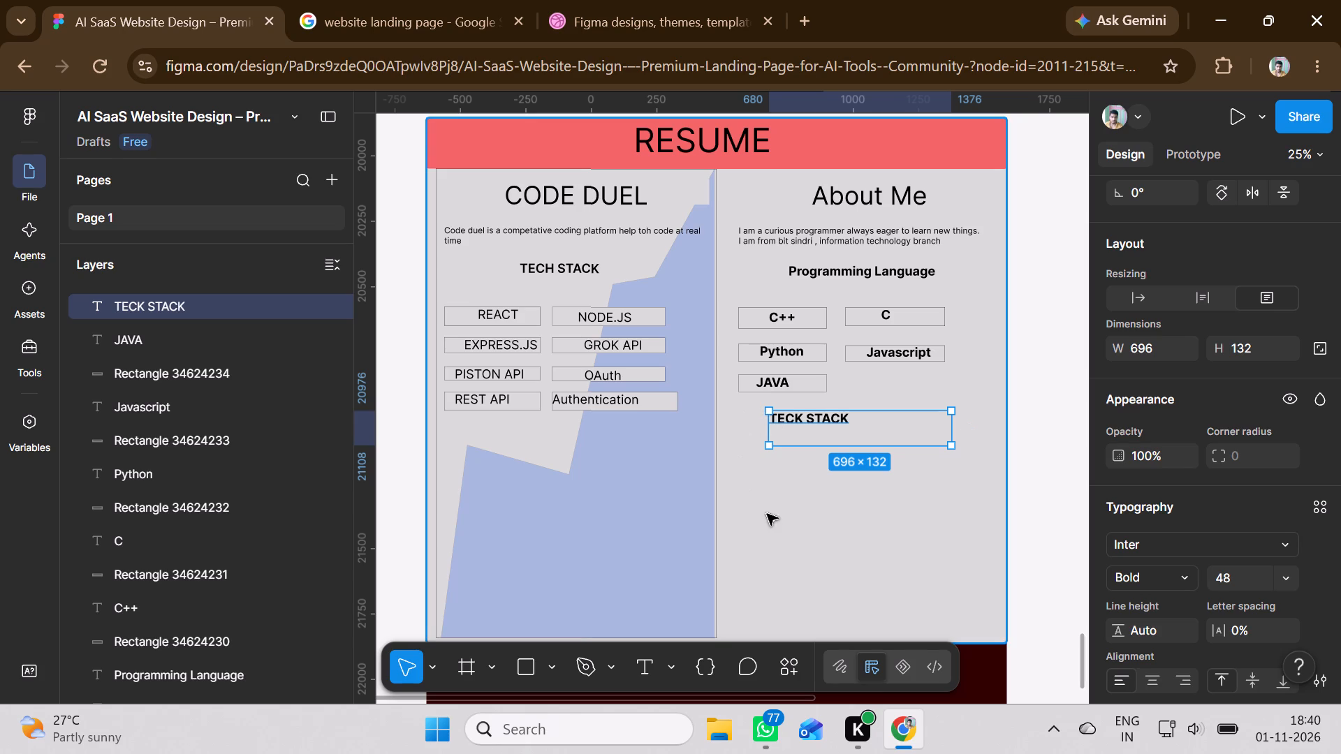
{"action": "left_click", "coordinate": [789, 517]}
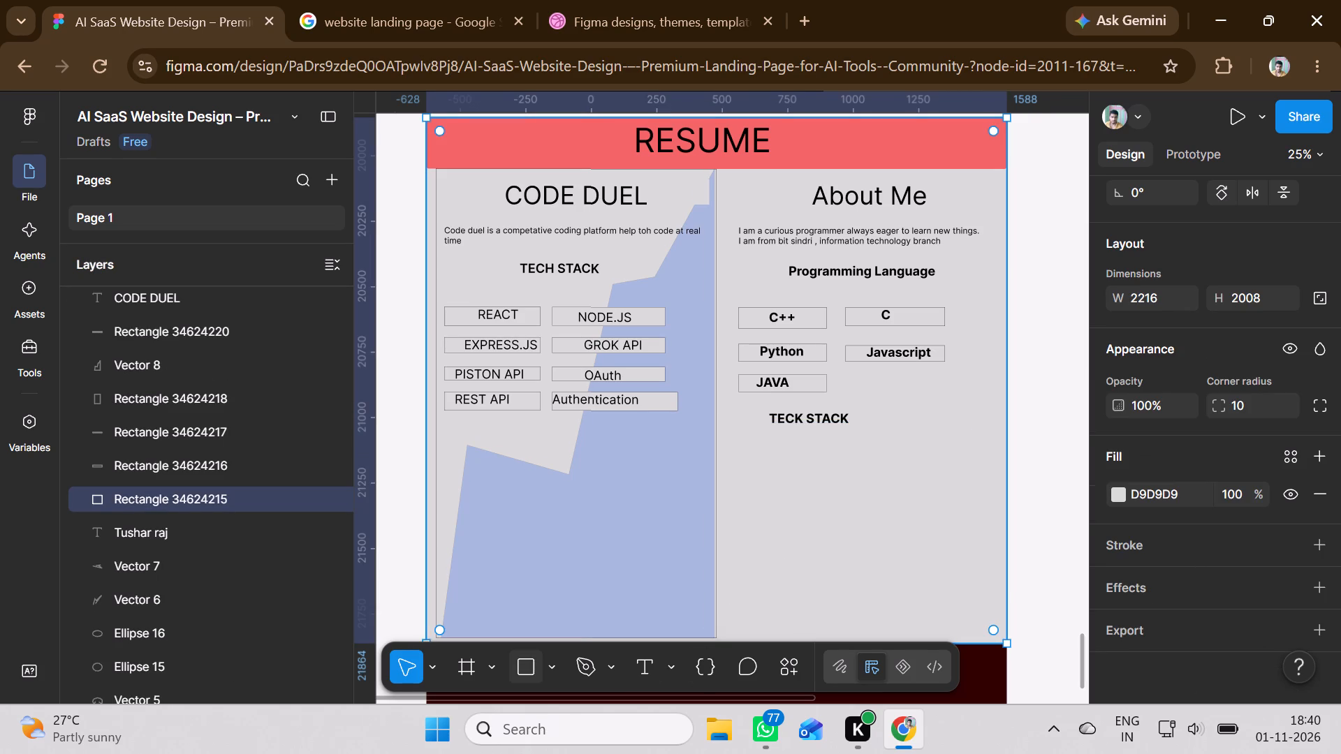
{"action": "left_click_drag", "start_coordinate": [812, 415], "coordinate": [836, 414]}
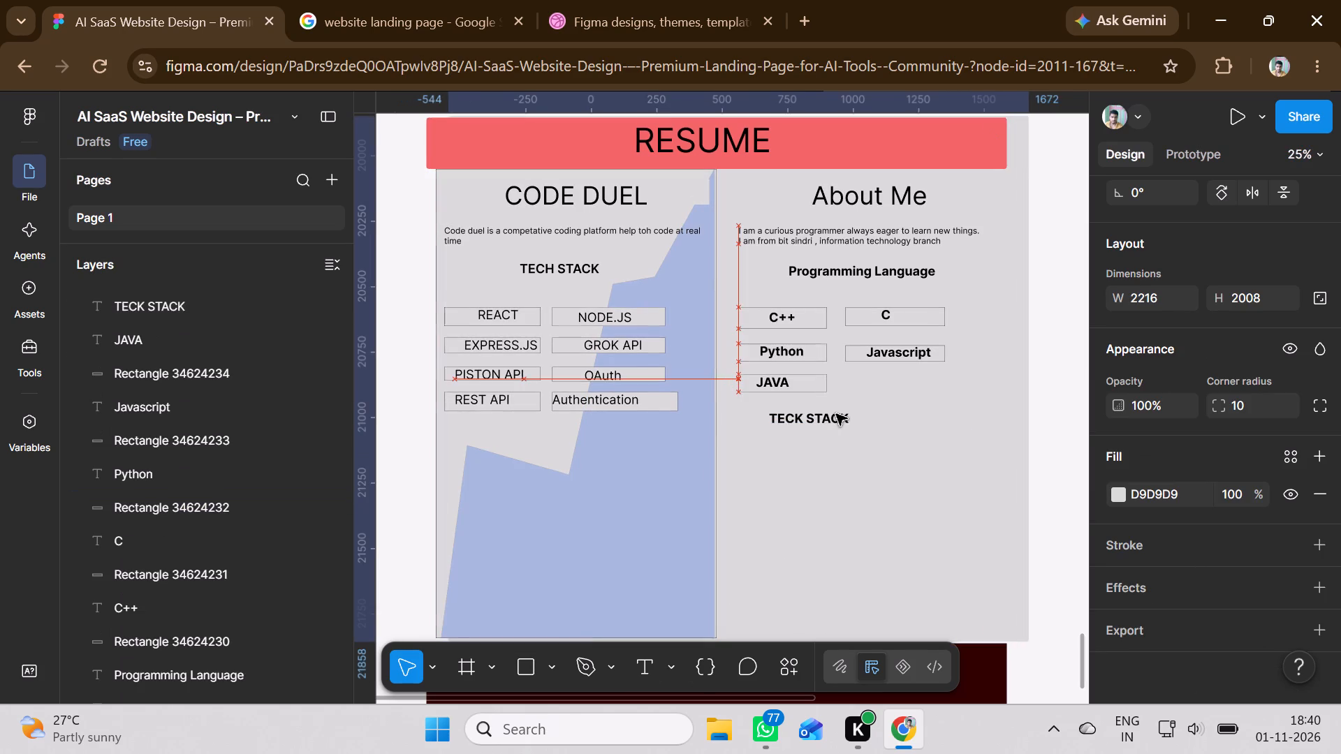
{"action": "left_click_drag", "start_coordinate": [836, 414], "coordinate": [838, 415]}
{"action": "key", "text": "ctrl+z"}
Move the TECK STACK heading about 116 to the right and 16 down below the JAVA box.
{"action": "left_click", "coordinate": [829, 417]}
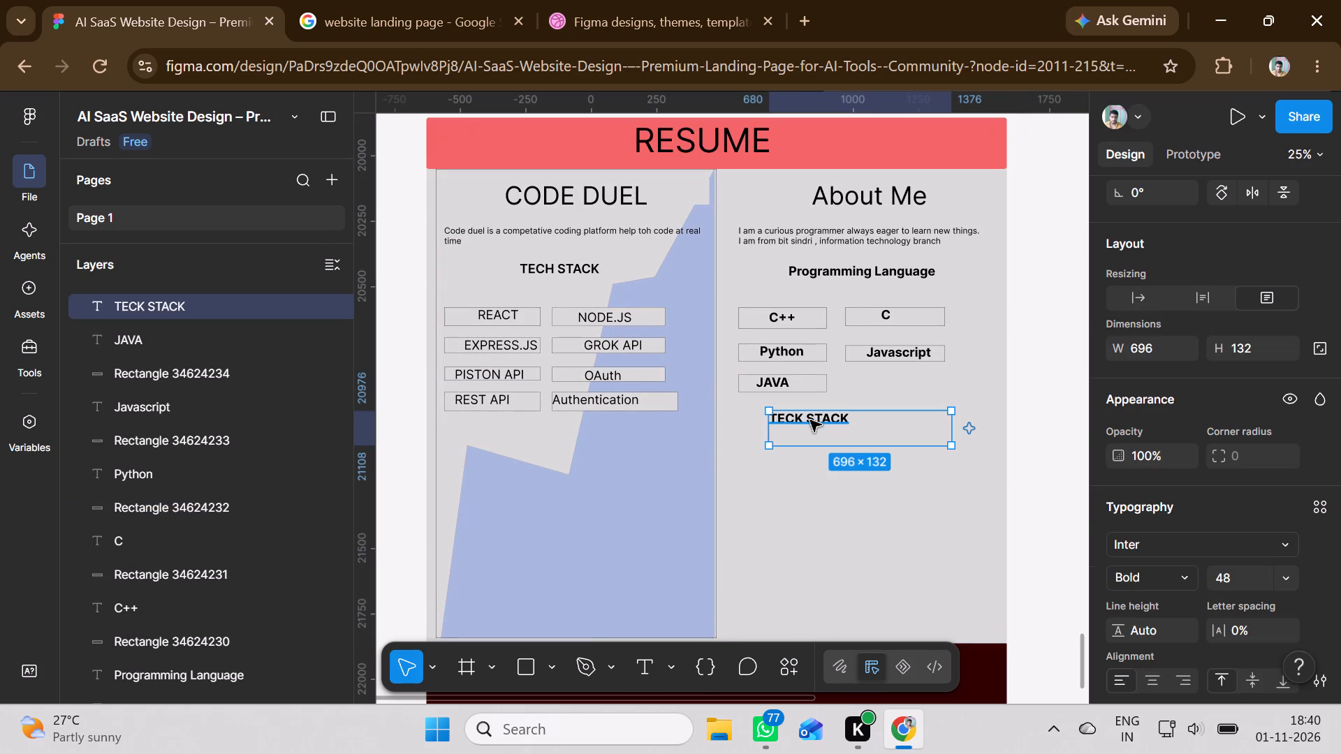
{"action": "left_click_drag", "start_coordinate": [808, 420], "coordinate": [837, 424]}
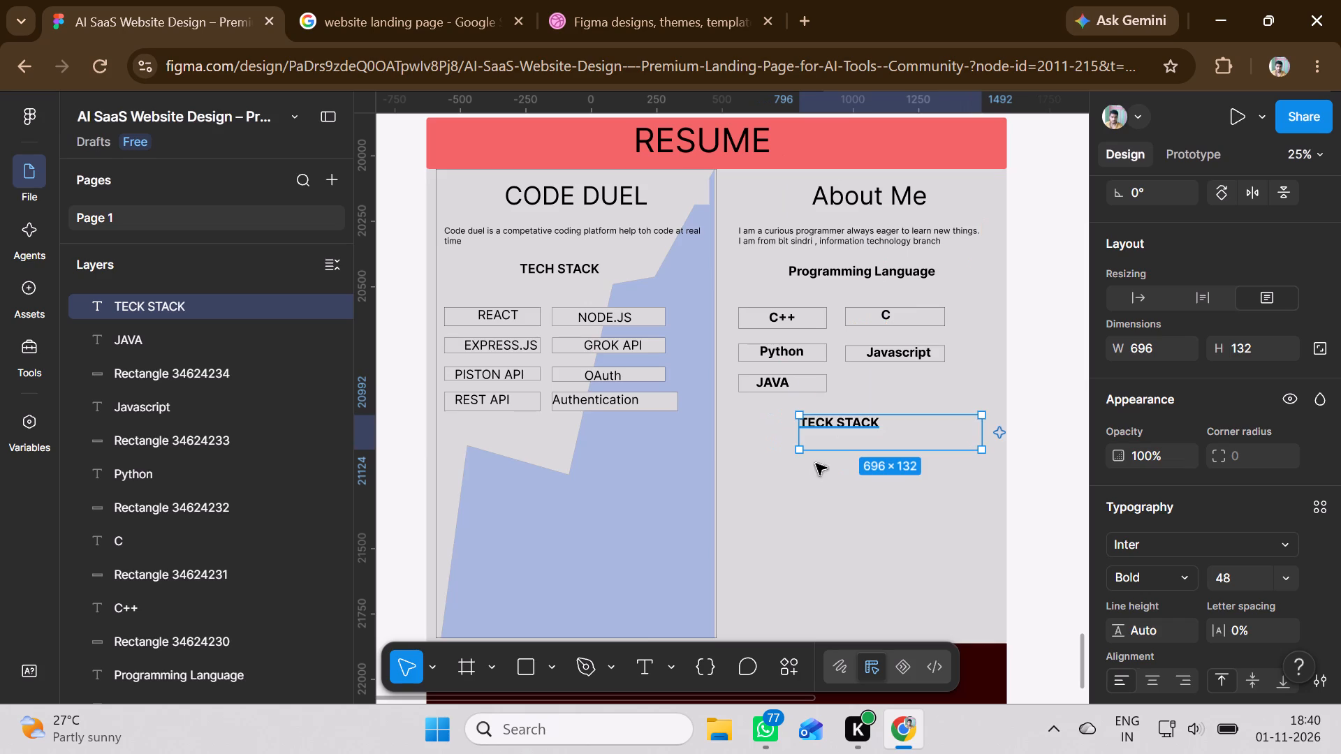
Draw a rectangle about 510 × 146 over the TECK STACK heading.
{"action": "left_click", "coordinate": [531, 664]}
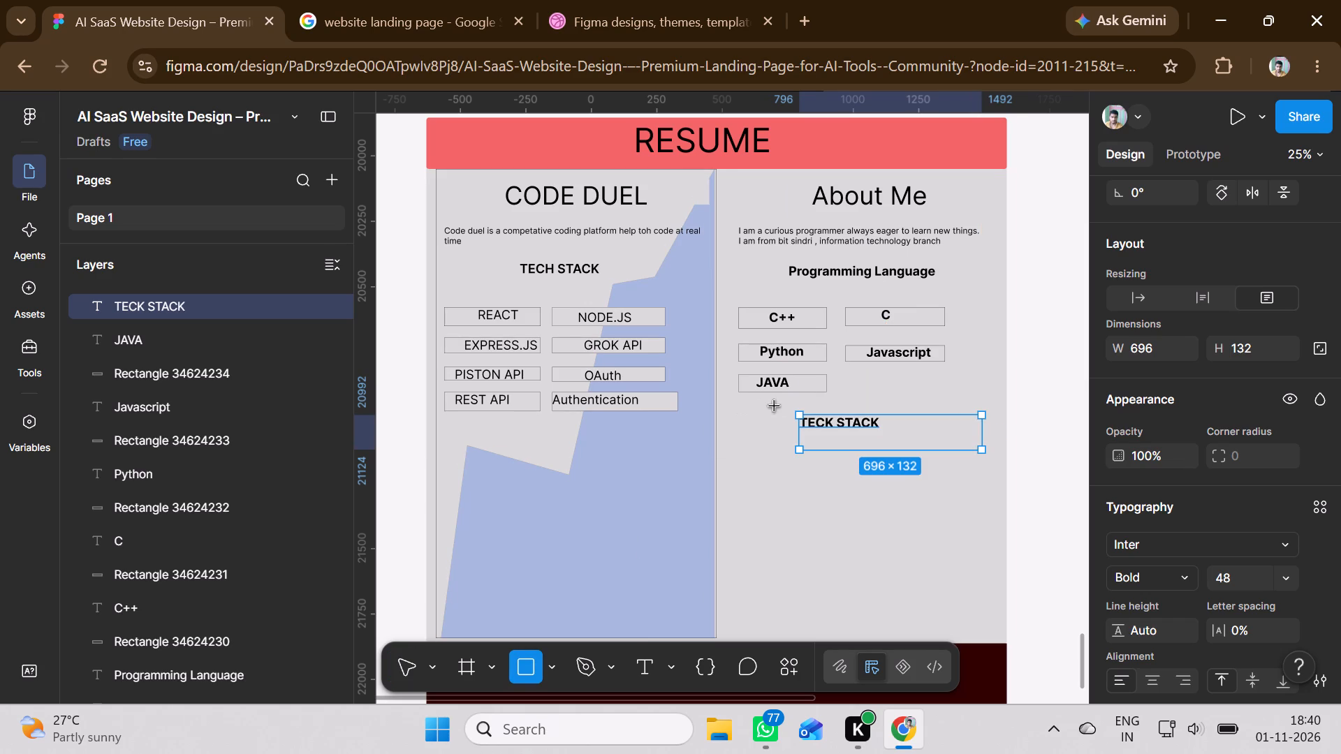
{"action": "left_click_drag", "start_coordinate": [782, 404], "coordinate": [844, 429]}
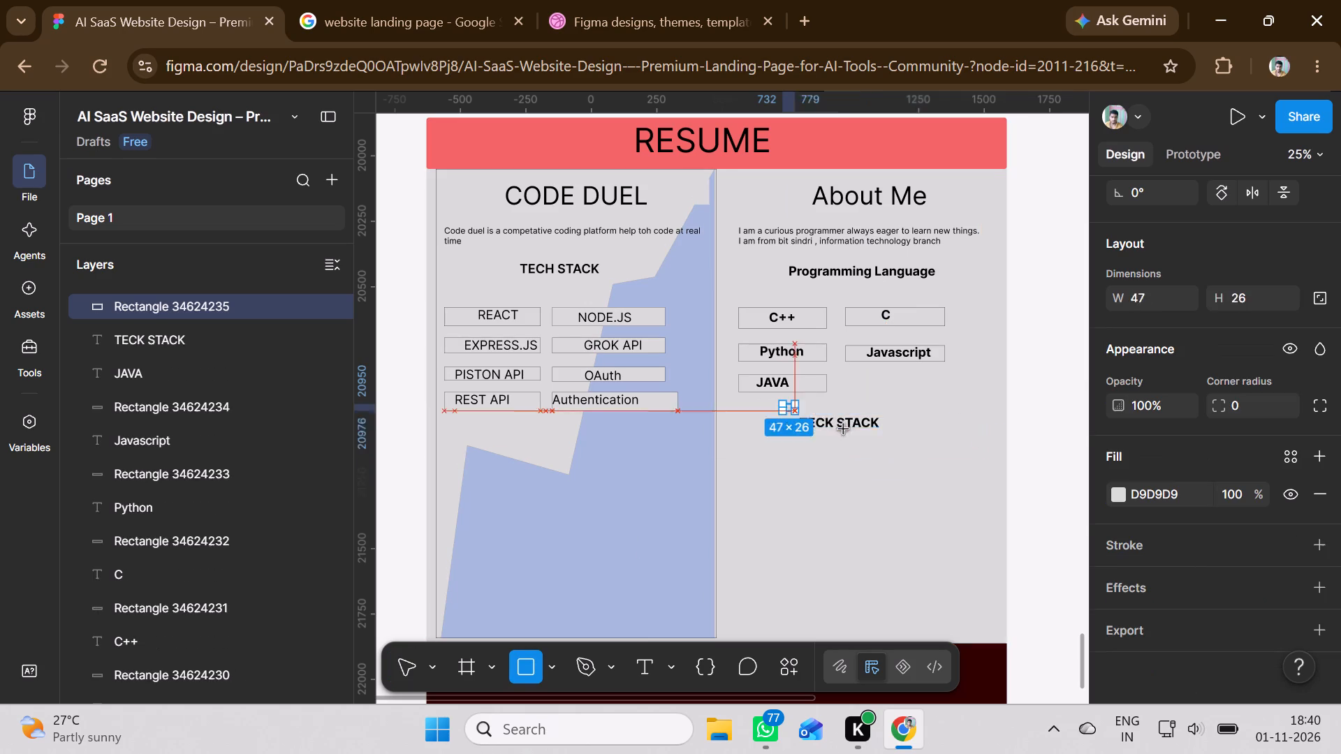
{"action": "left_click_drag", "start_coordinate": [844, 429], "coordinate": [909, 437]}
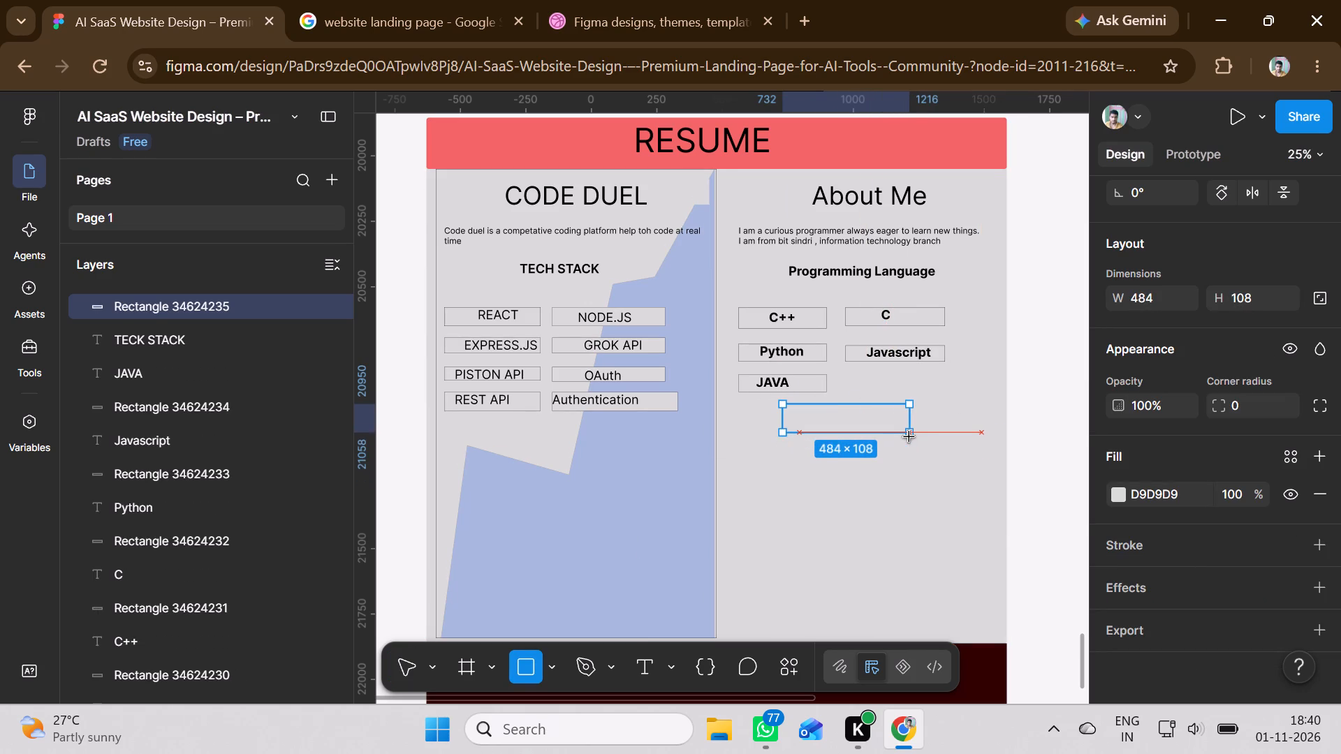
{"action": "left_click_drag", "start_coordinate": [909, 437], "coordinate": [914, 442]}
Add an inside stroke of colour 383535 and weight 1 to the rectangle over the TECK STACK heading.
{"action": "left_click", "coordinate": [1163, 538]}
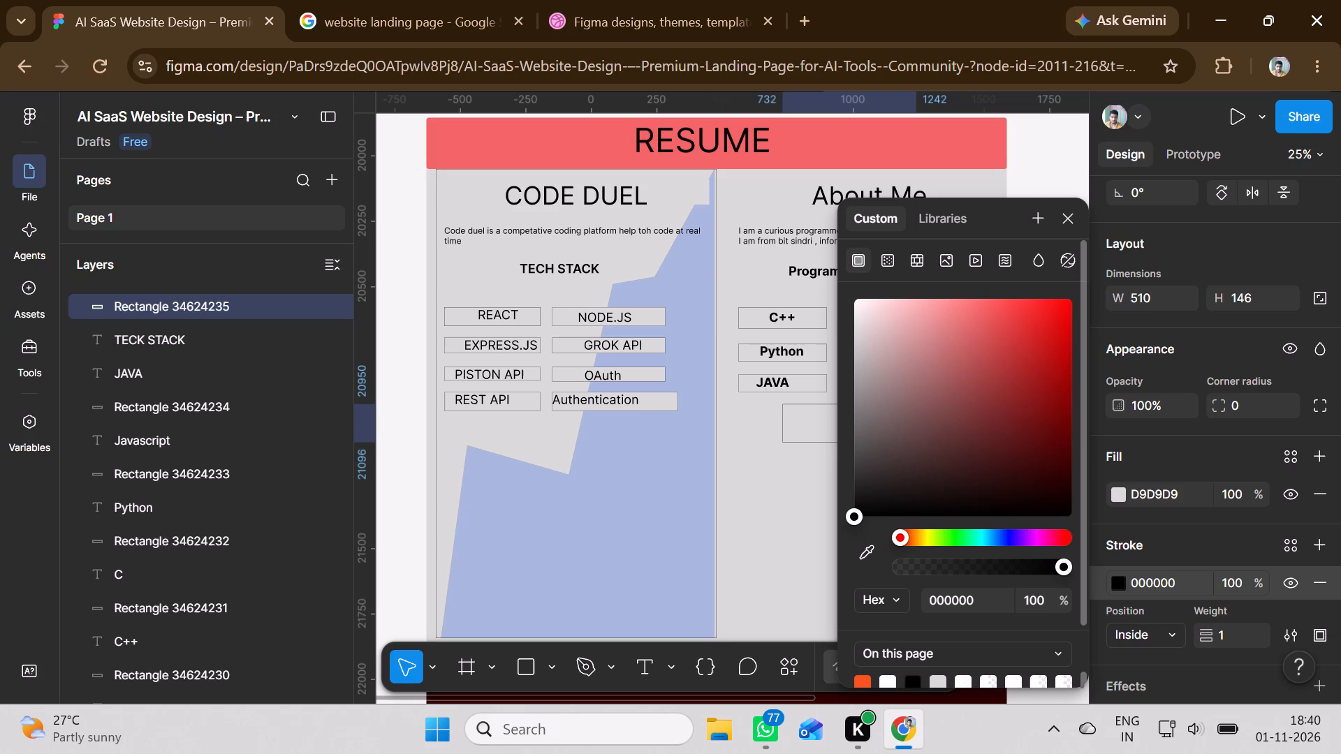
{"action": "left_click", "coordinate": [867, 468]}
{"action": "left_click", "coordinate": [785, 484]}
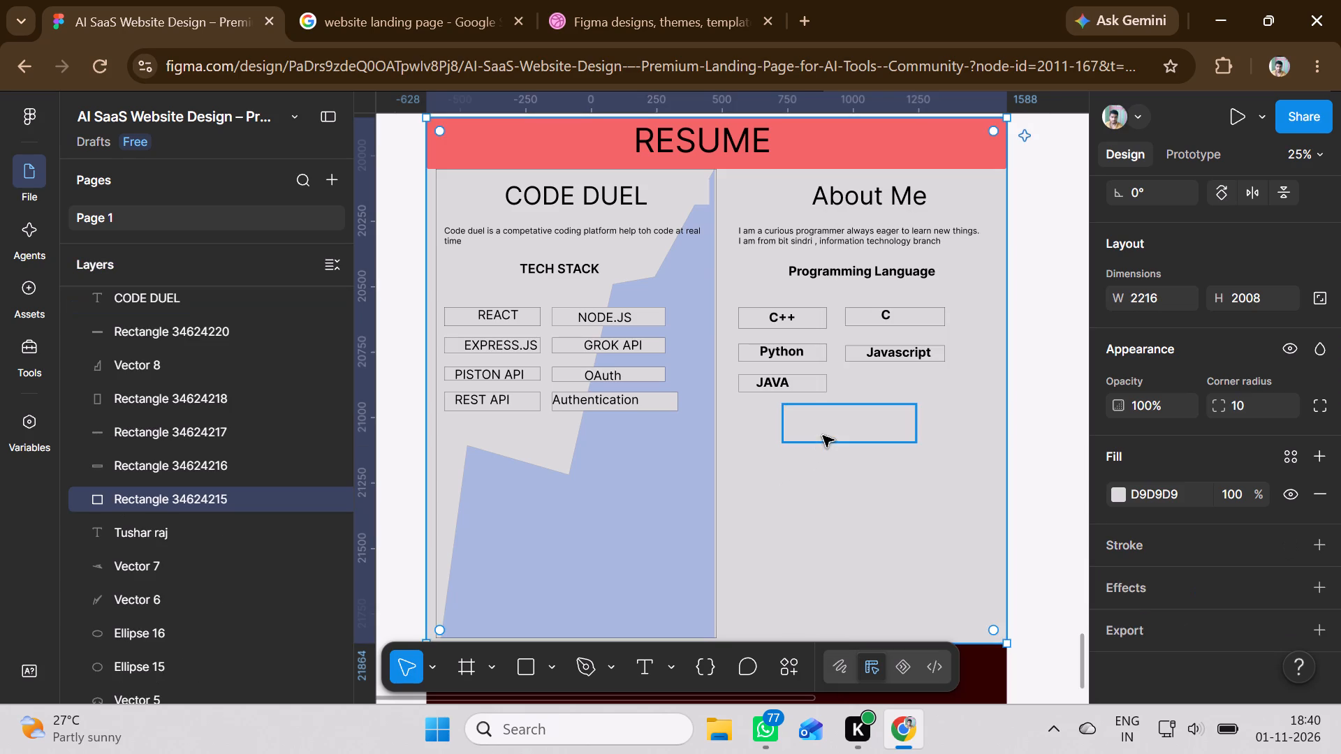
Bring the TECK STACK text to the front of its outlined rectangle.
{"action": "right_click", "coordinate": [823, 436]}
{"action": "left_click", "coordinate": [785, 485]}
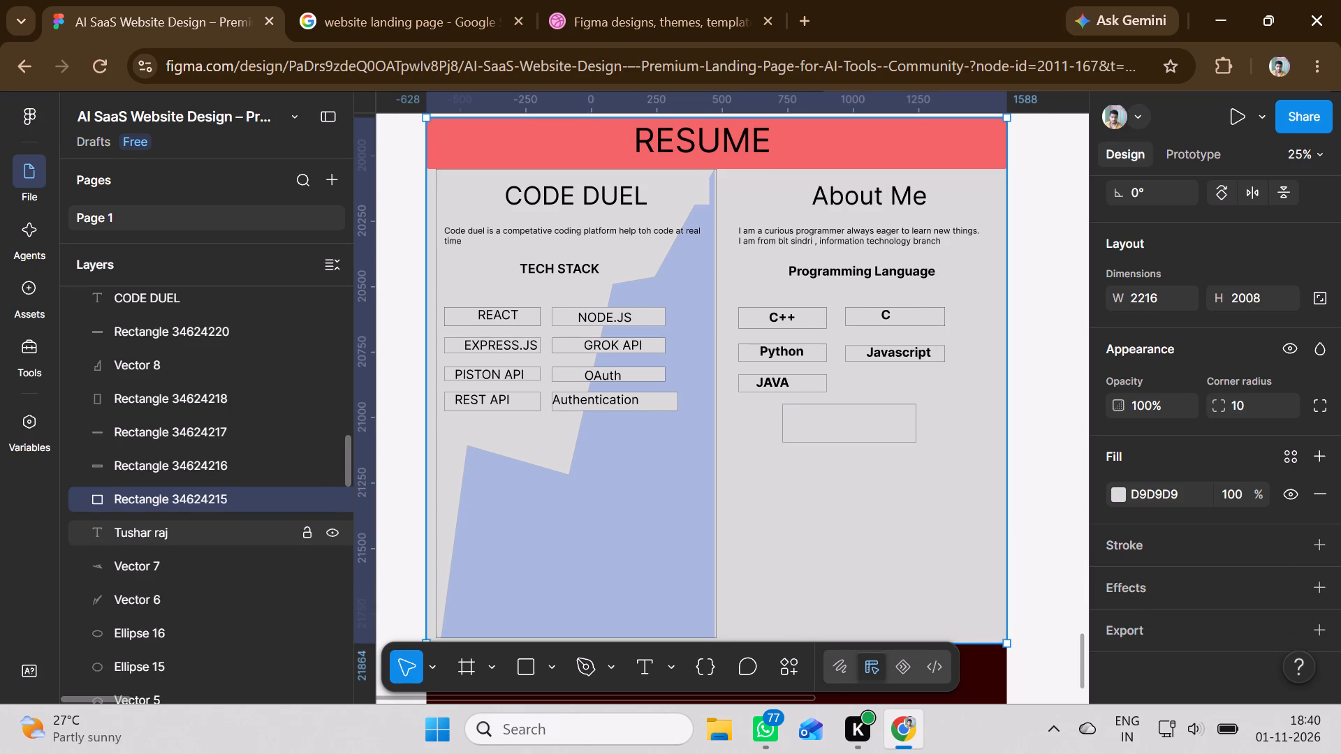
{"action": "scroll", "coordinate": [159, 535], "scroll_direction": "up", "scroll_amount": 2}
{"action": "scroll", "coordinate": [159, 535], "scroll_direction": "down", "scroll_amount": 1}
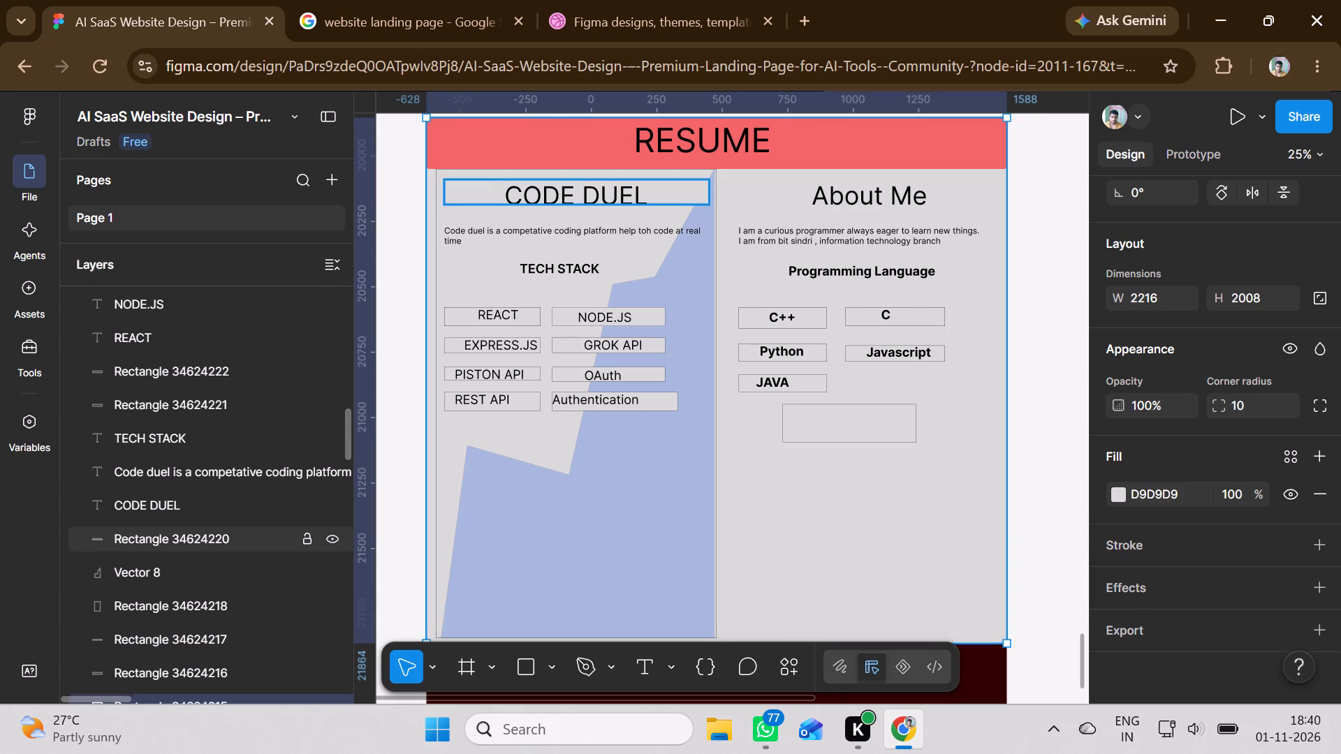
{"action": "left_click", "coordinate": [828, 422]}
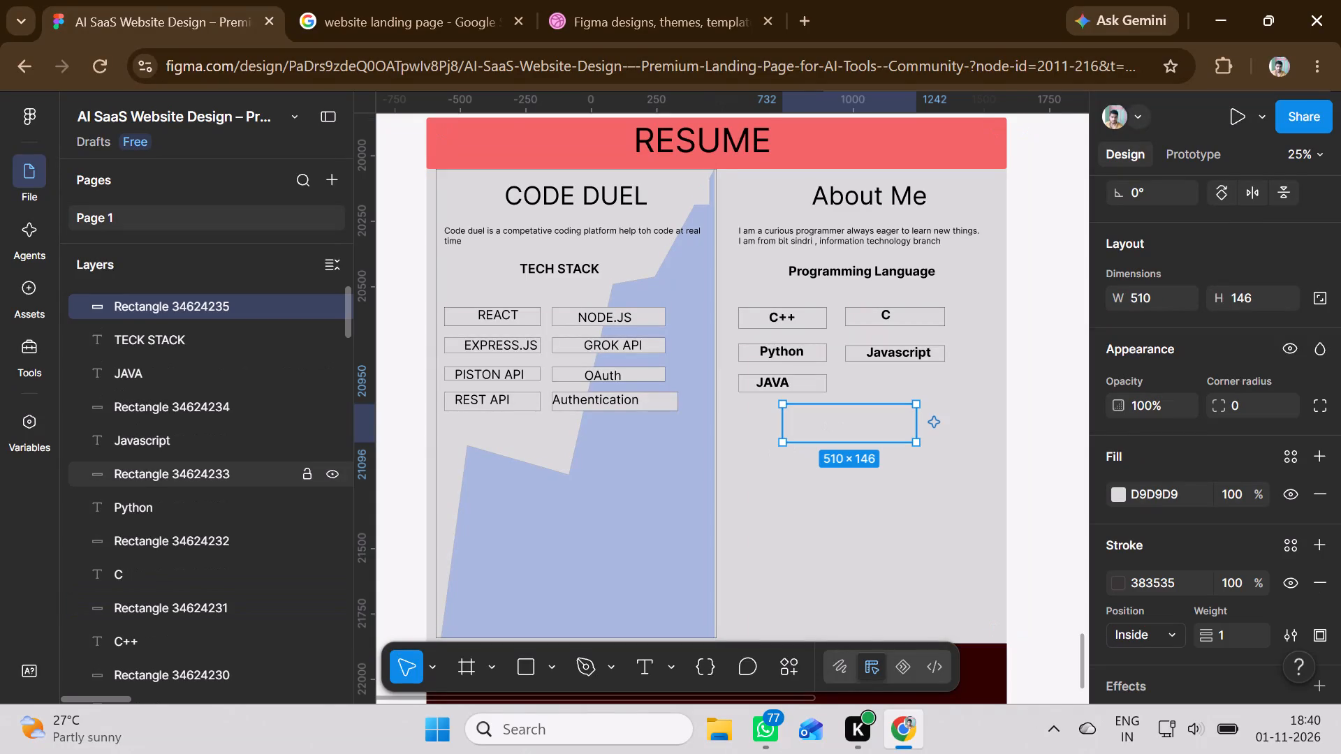
{"action": "left_click", "coordinate": [210, 341]}
{"action": "right_click", "coordinate": [846, 426]}
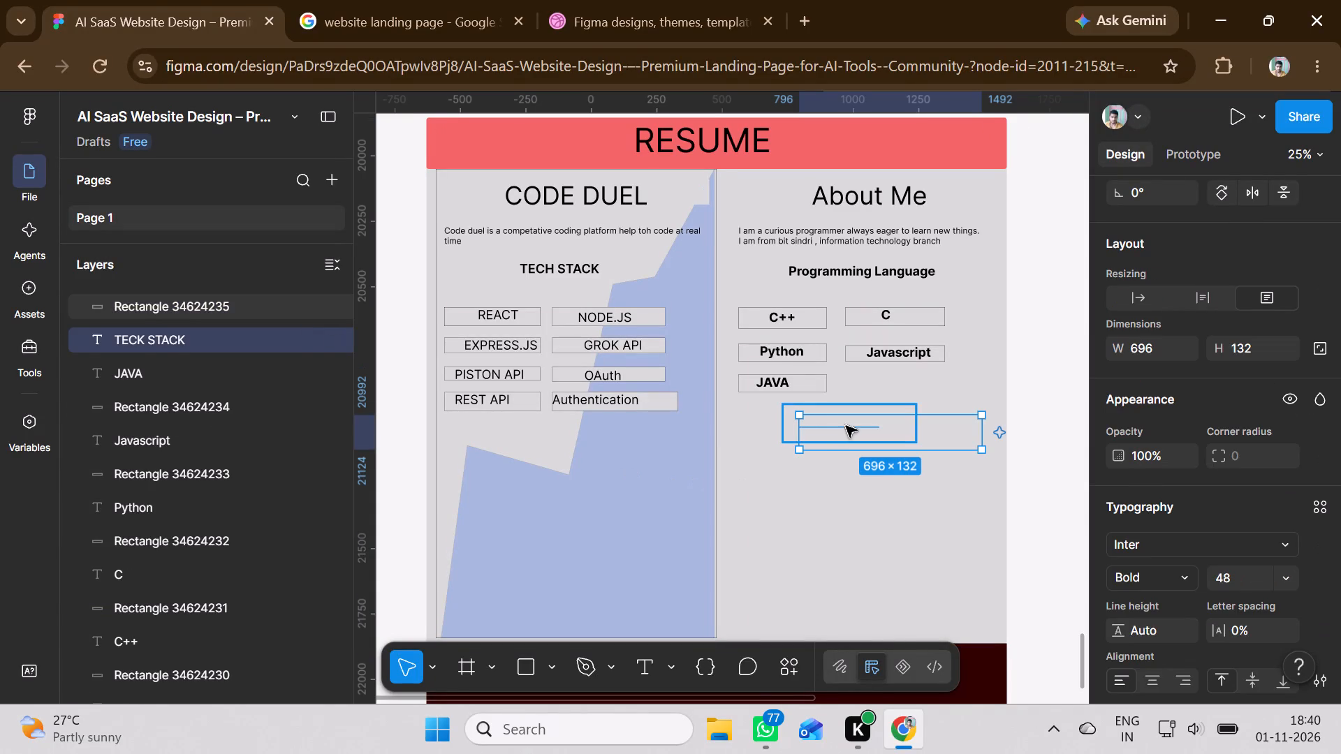
{"action": "left_click", "coordinate": [911, 362]}
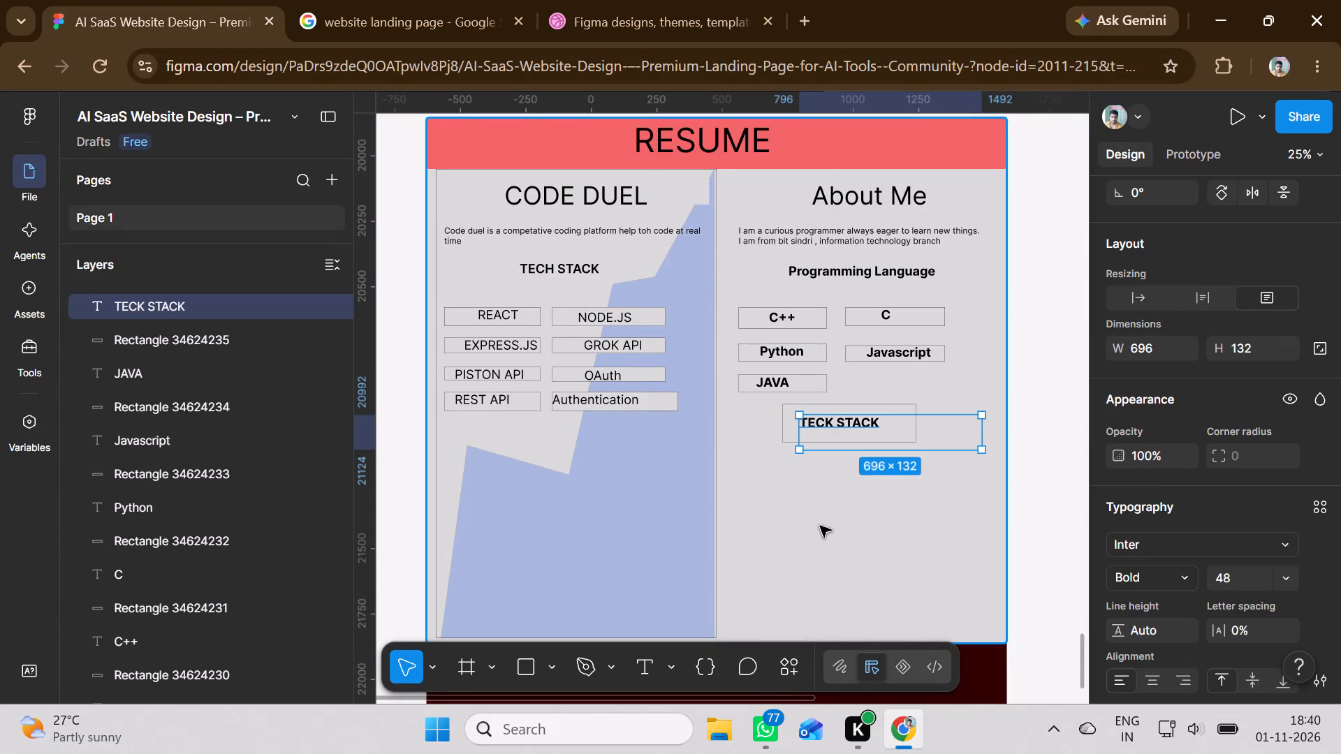
{"action": "left_click", "coordinate": [819, 526]}
Select the outlined rectangle behind the REACT text under CODE DUEL.
{"action": "scroll", "coordinate": [783, 511], "scroll_direction": "down", "scroll_amount": 3}
{"action": "scroll", "coordinate": [782, 501], "scroll_direction": "up", "scroll_amount": 1}
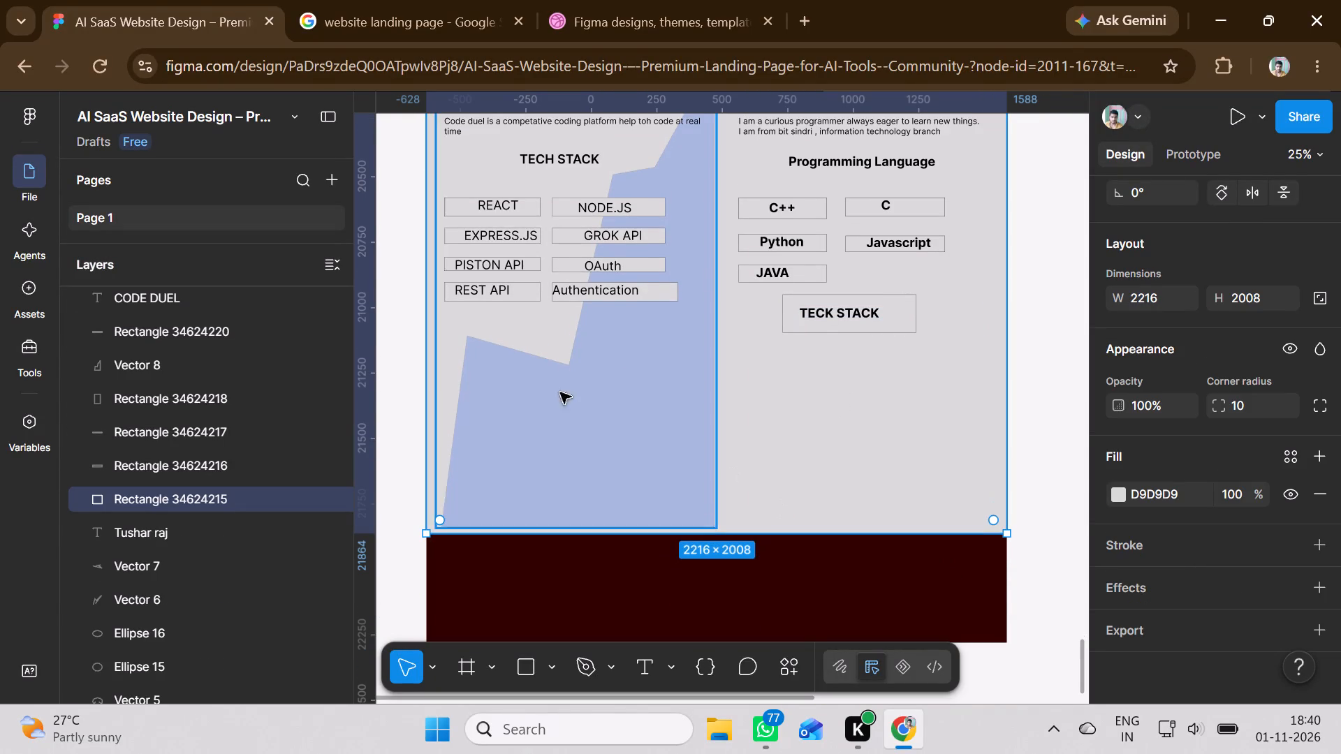
{"action": "left_click", "coordinate": [522, 208]}
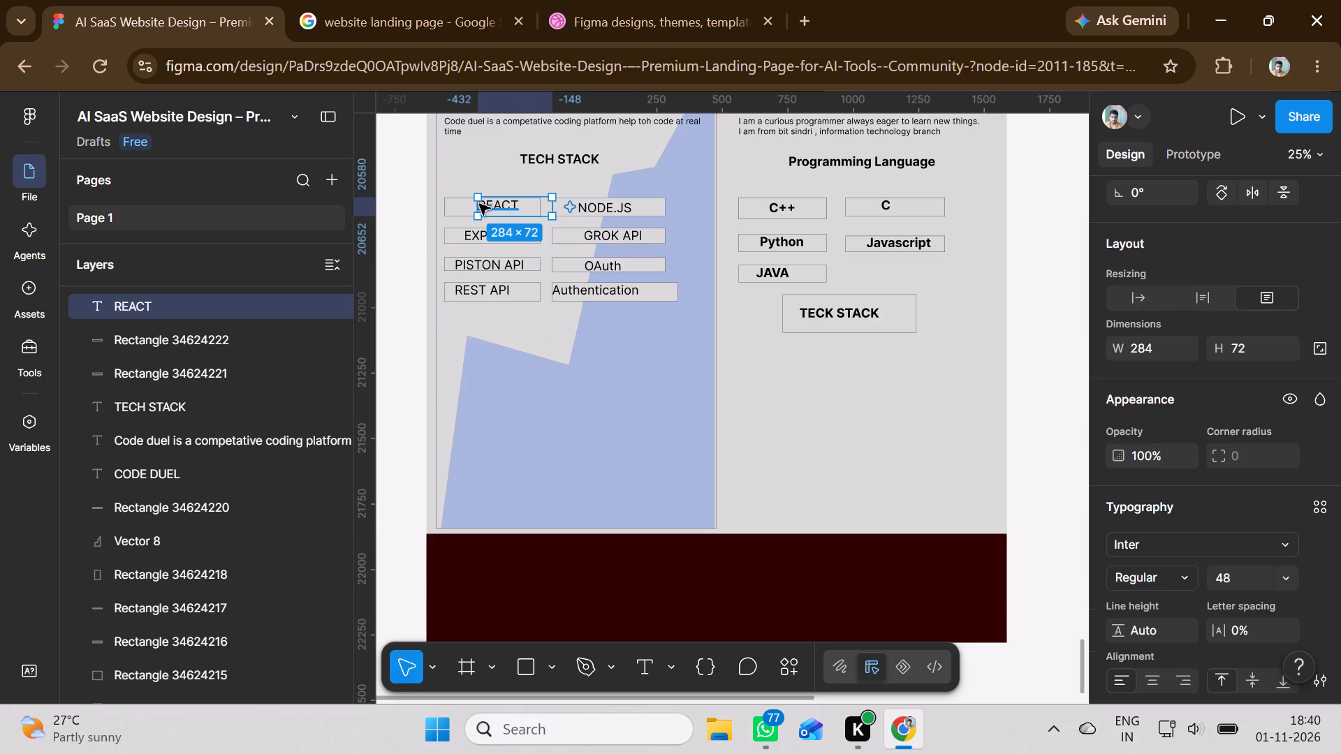
{"action": "left_click", "coordinate": [460, 204]}
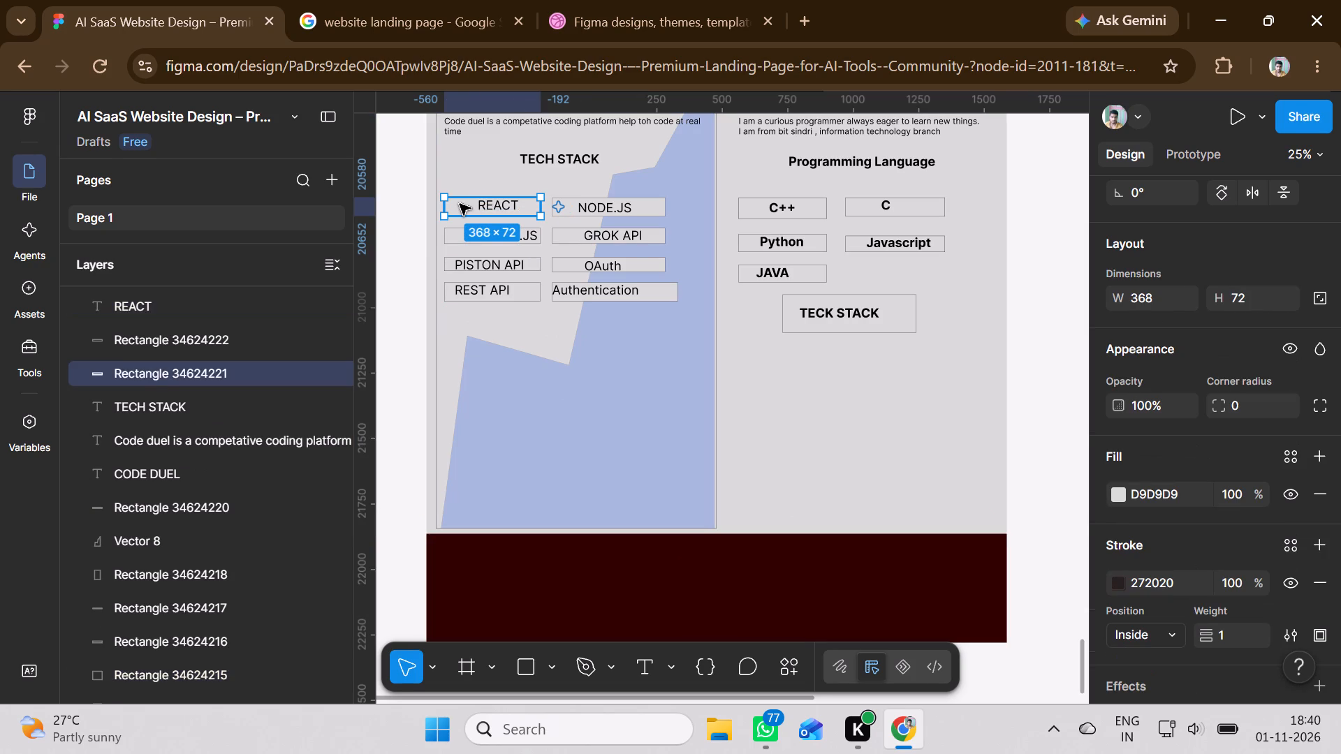